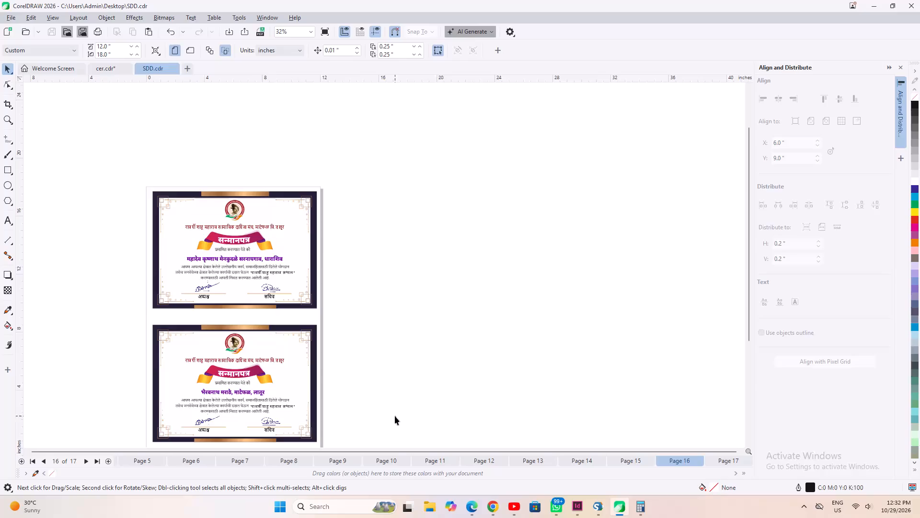
Go to page 1 and delete the stray line of pasted chat text beside the certificates.
left_click(59, 460)
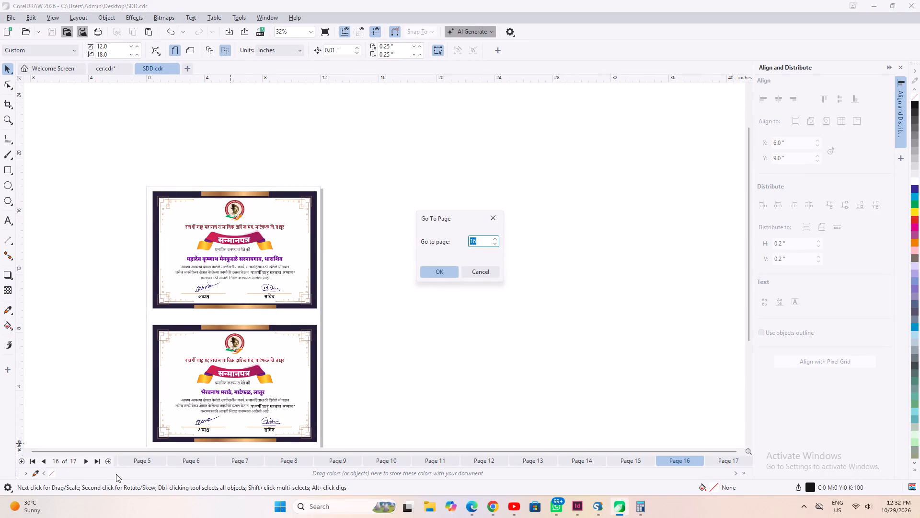
key("1")
key("Return")
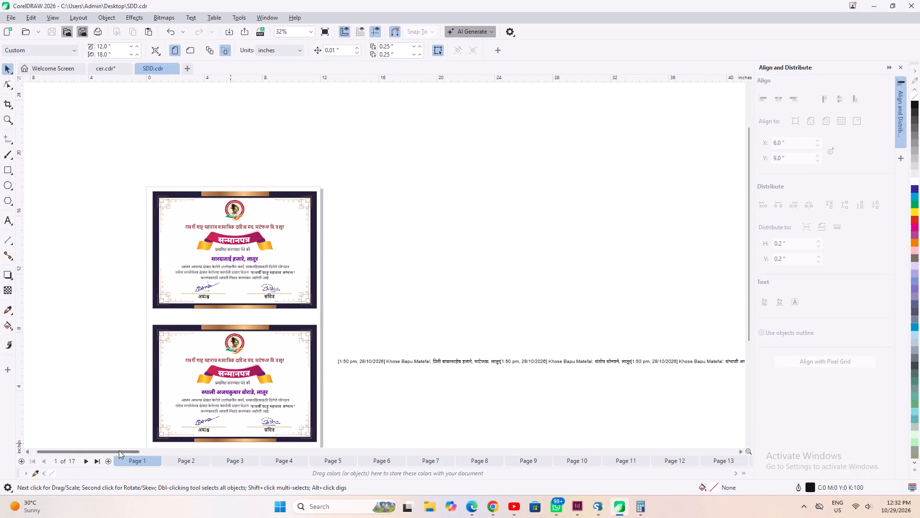
left_click(0, 69)
left_click(423, 357)
left_click(421, 363)
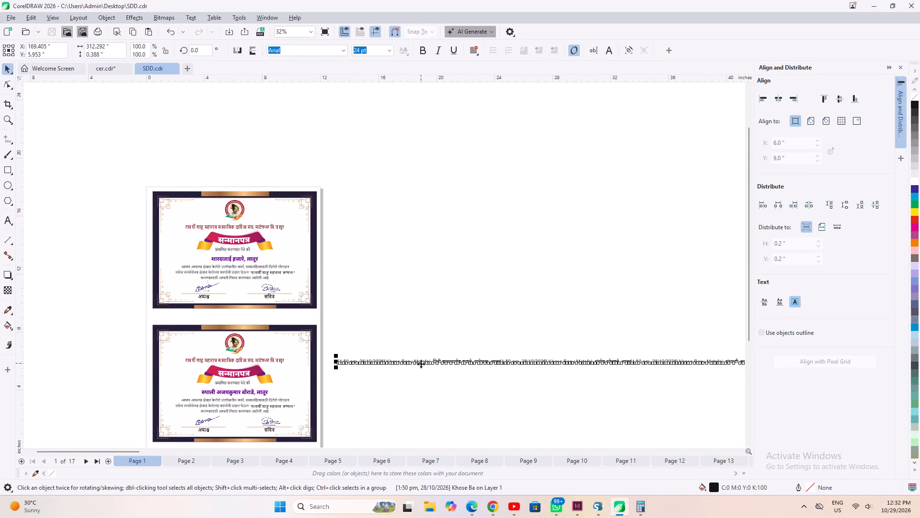
key("Delete")
On page 9, paste the copied recipient name and place as artistic text beside the lower certificate.
key("Page_Down")
key("Page_Down")
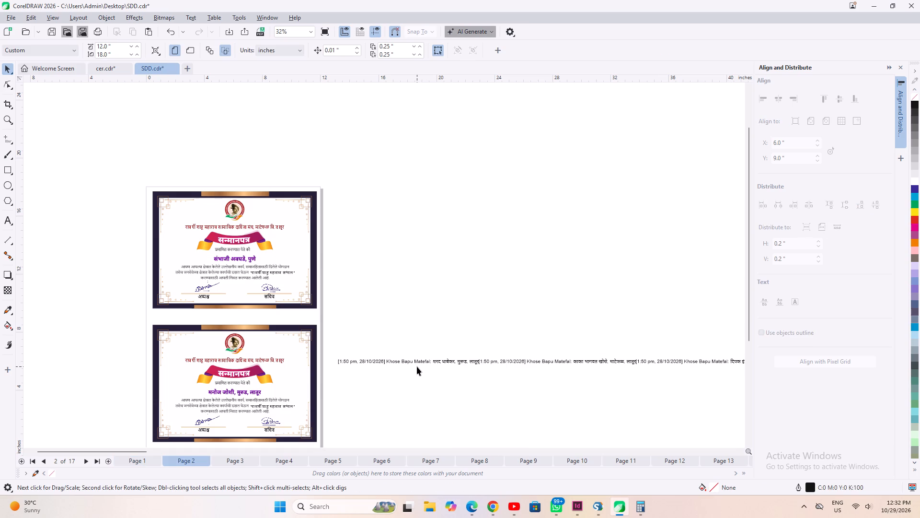
key("Page_Down")
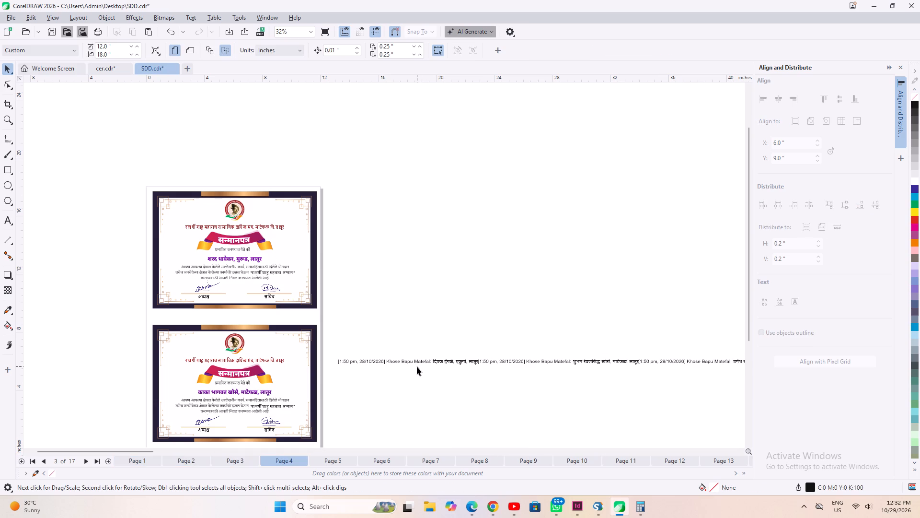
key("Page_Down")
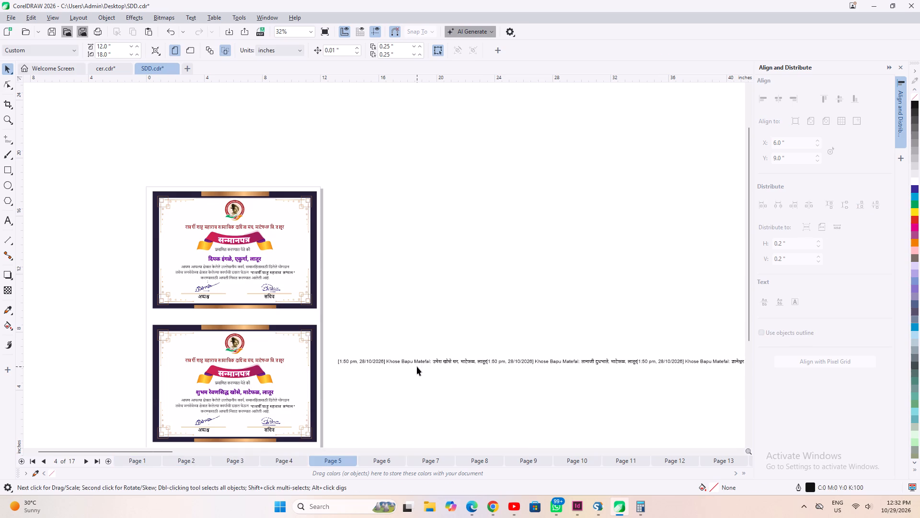
key("Page_Down")
key("Page_Down")
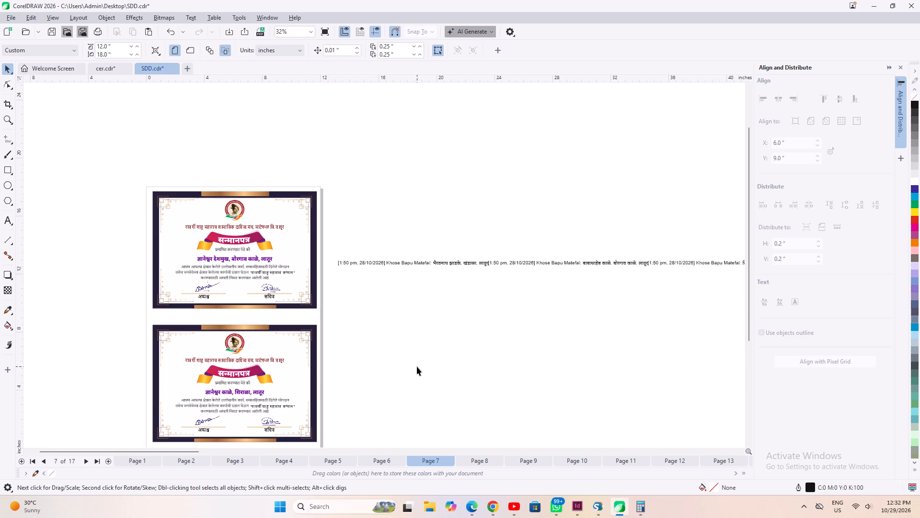
key("Page_Down")
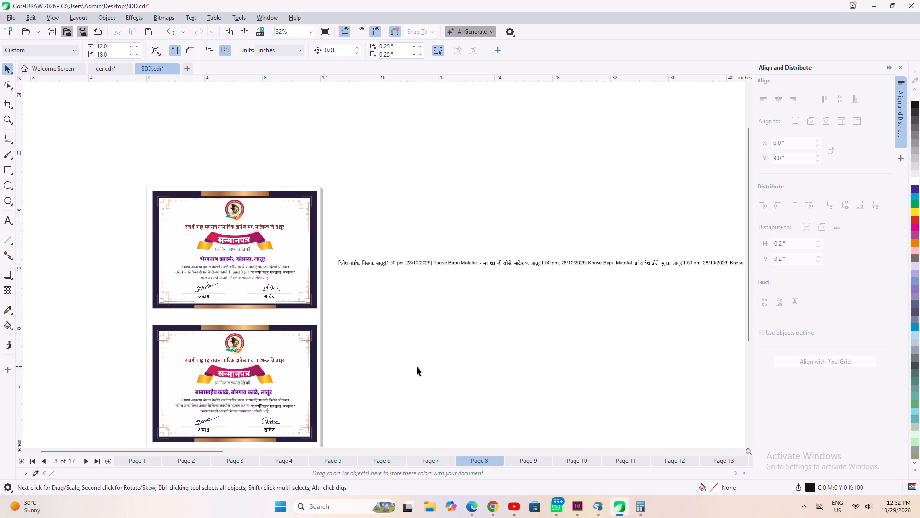
key("Page_Down")
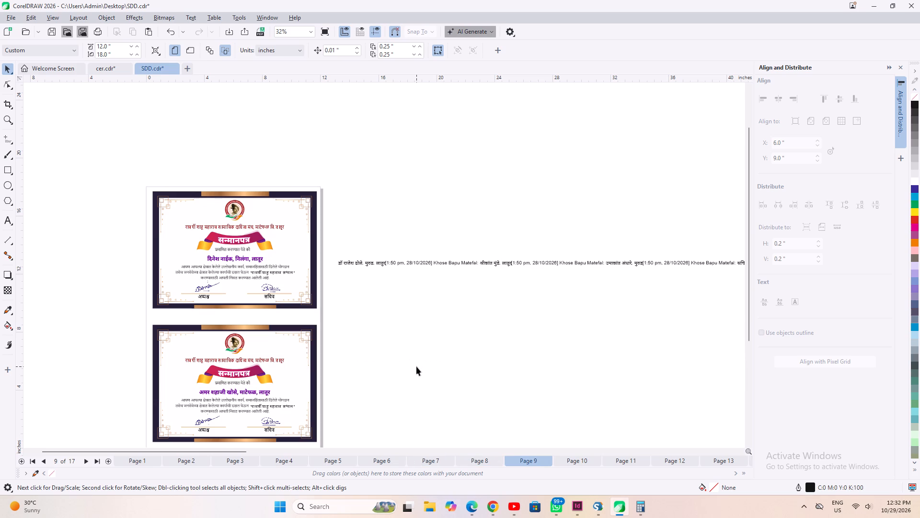
left_click(396, 393)
left_click(7, 224)
left_click(343, 388)
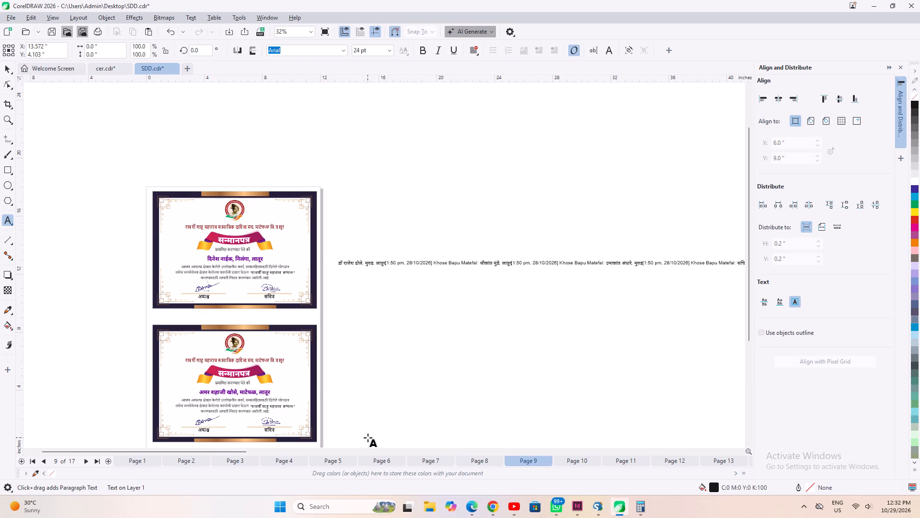
key("ctrl+v")
scroll(362, 429, "up", 3)
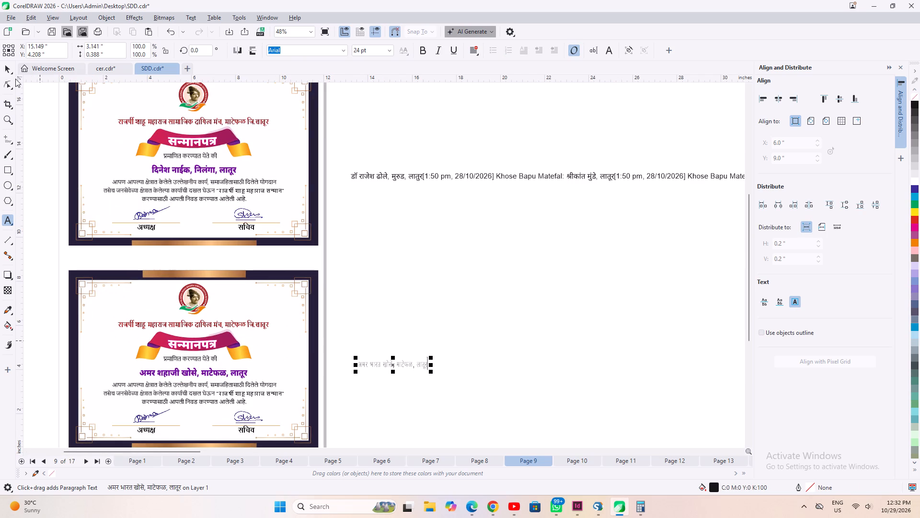
Copy the text properties and purple fill from the lower certificate's recipient line onto the pasted name.
left_click(9, 69)
left_click(29, 16)
left_click(57, 110)
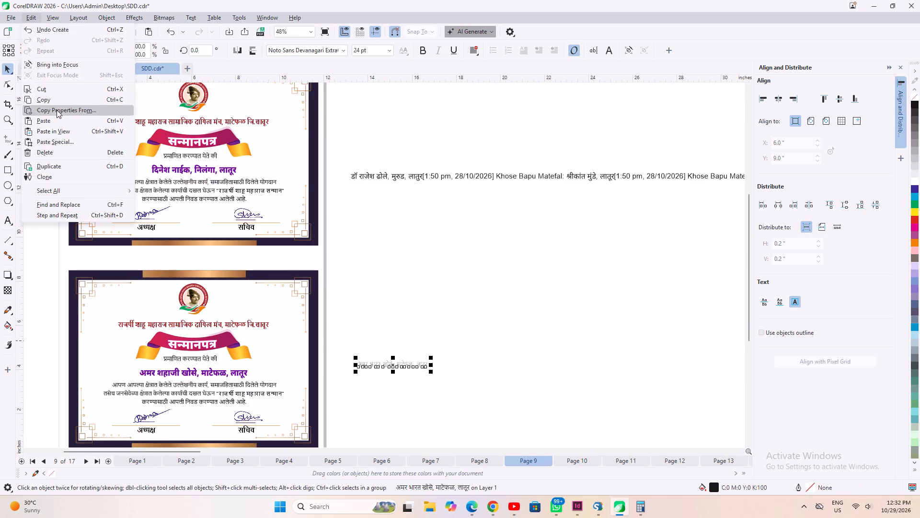
left_click(468, 267)
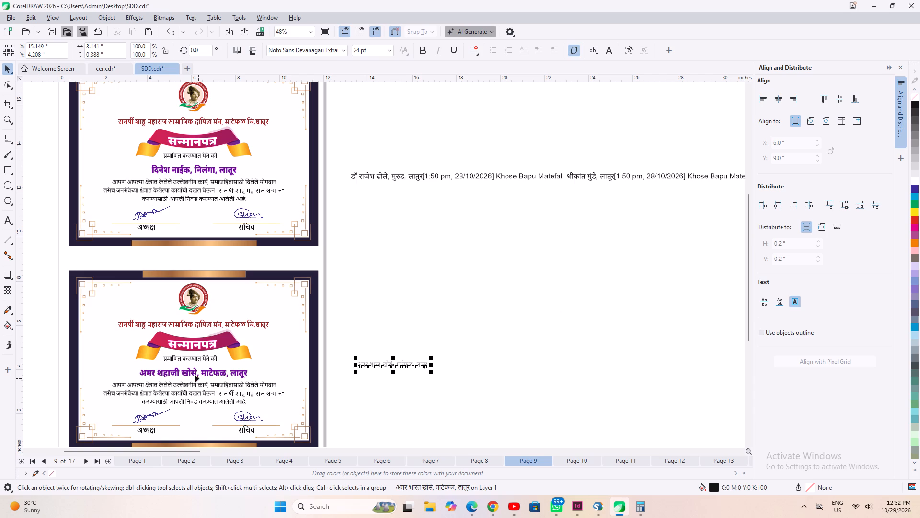
left_click(218, 374)
Cut the restyled name text and replace the lower certificate's entire recipient line on page 9 with it.
key("space")
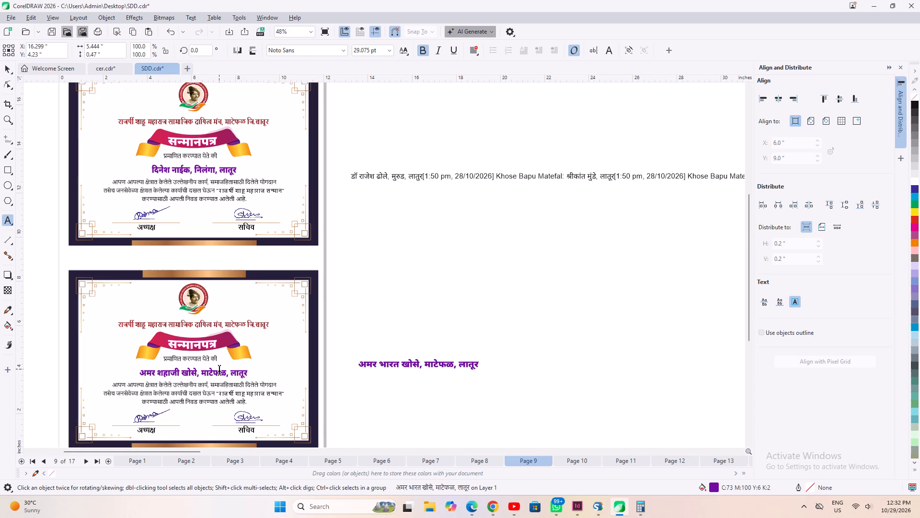
key("ctrl+a")
key("ctrl+x")
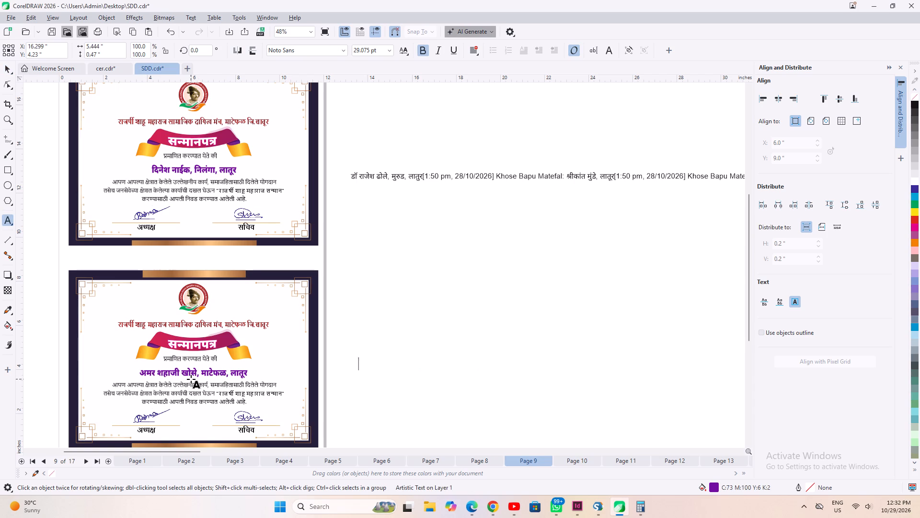
left_click(191, 372)
key("ctrl+a")
key("ctrl+v")
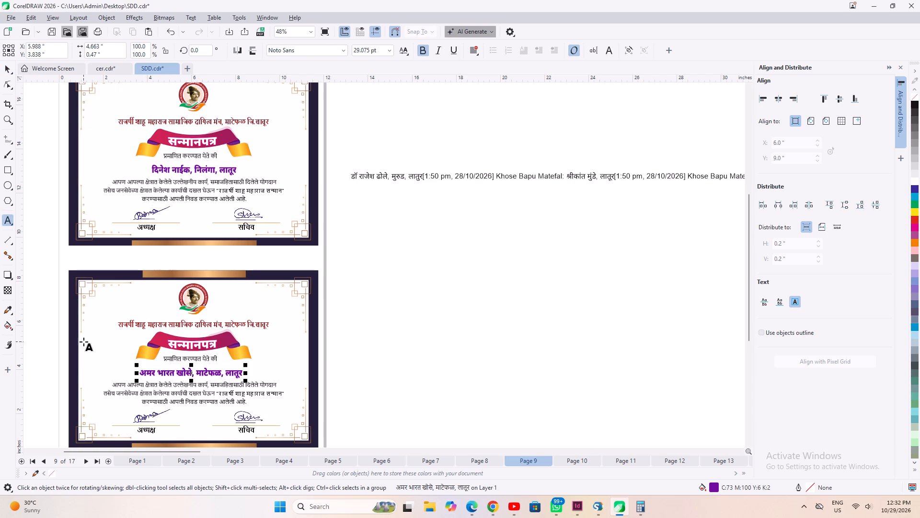
left_click(5, 71)
Save the certificate document and clear the selection.
left_click(53, 29)
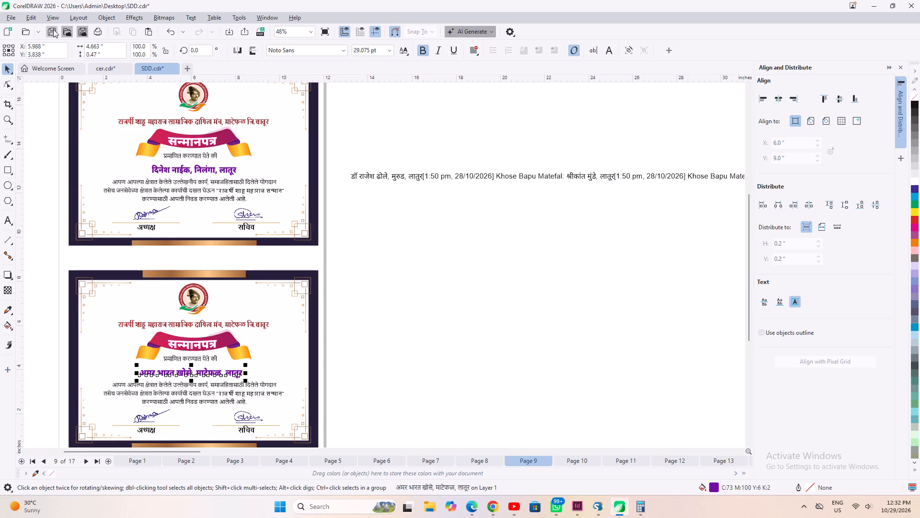
left_click(422, 278)
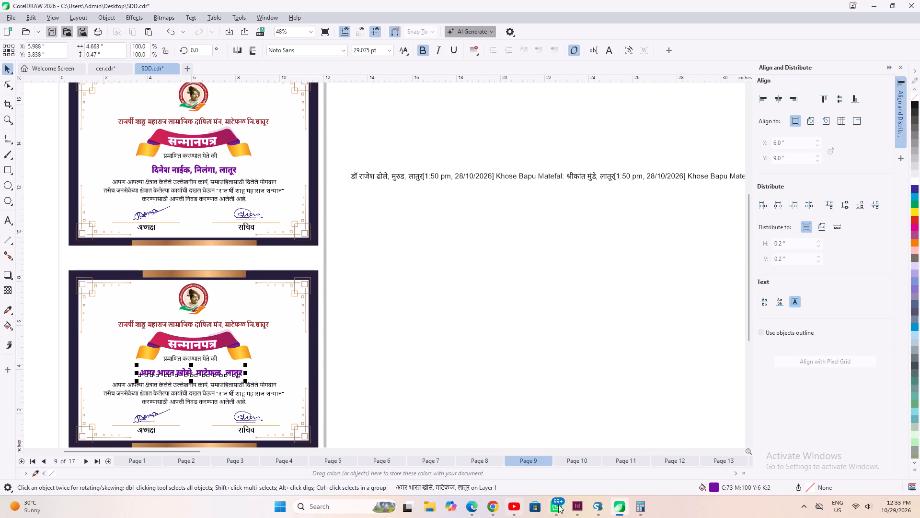
Switch to WhatsApp.
left_click(558, 510)
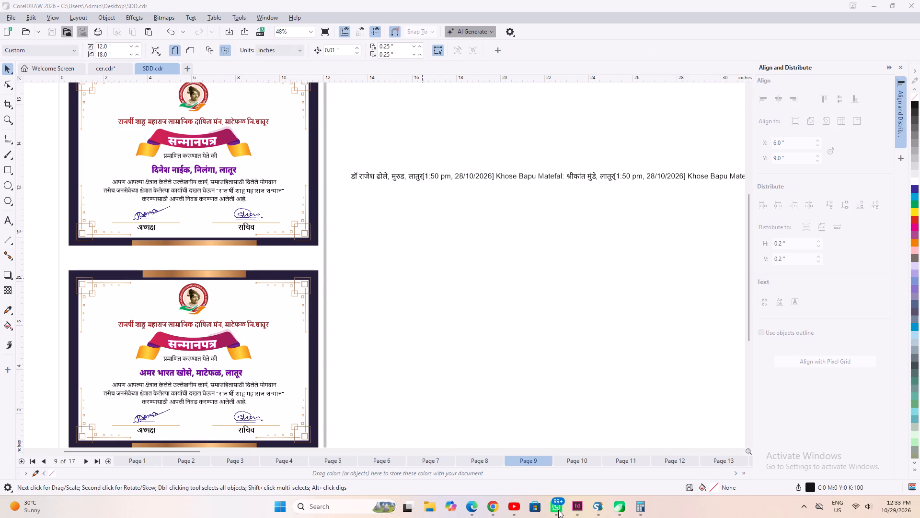
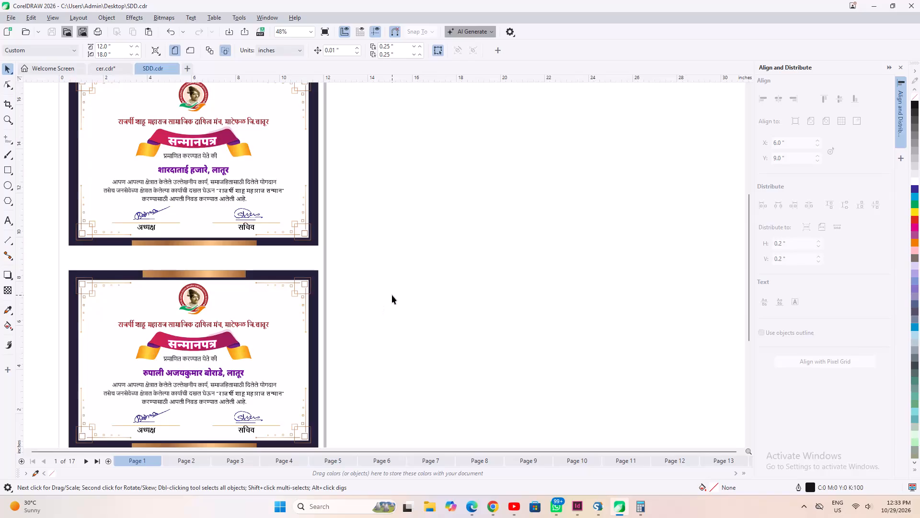
Go through the certificates from page 2 to page 17, checking the recipient lines and looking for one left blank.
key("Page_Down")
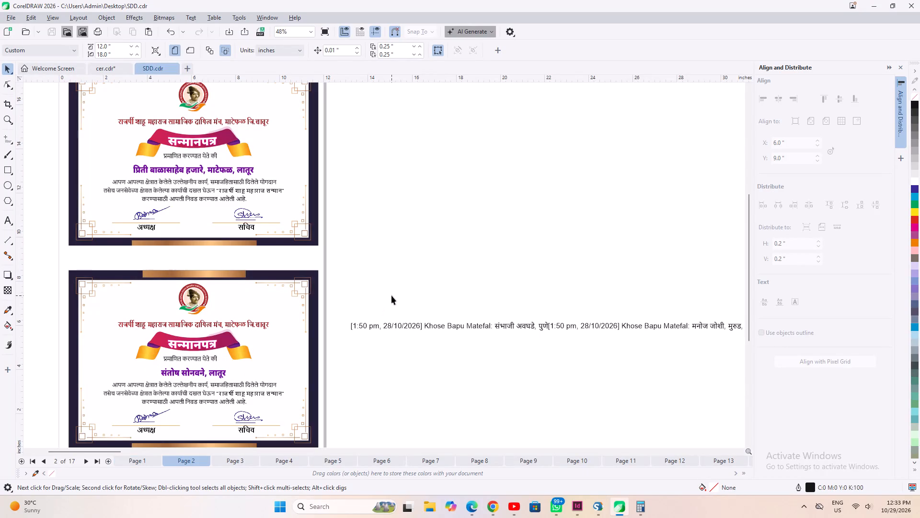
key("Page_Down")
key("Page_Down")
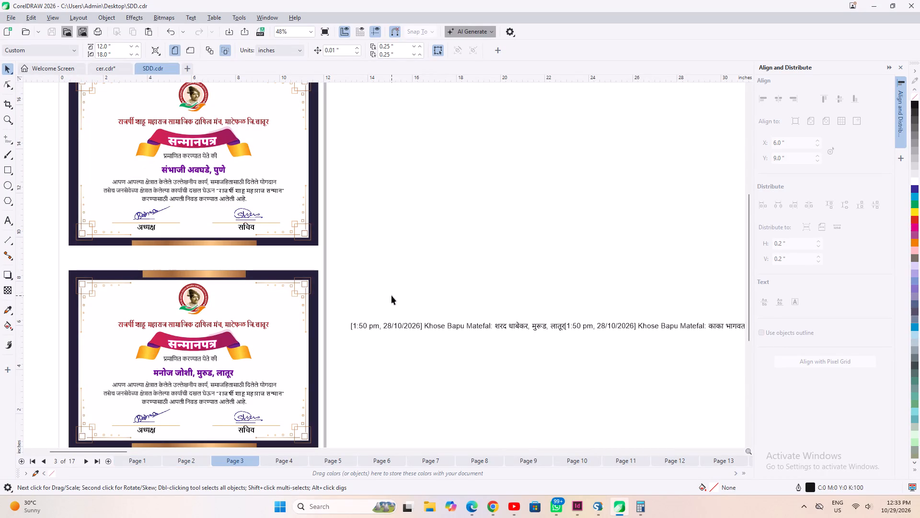
key("Page_Down")
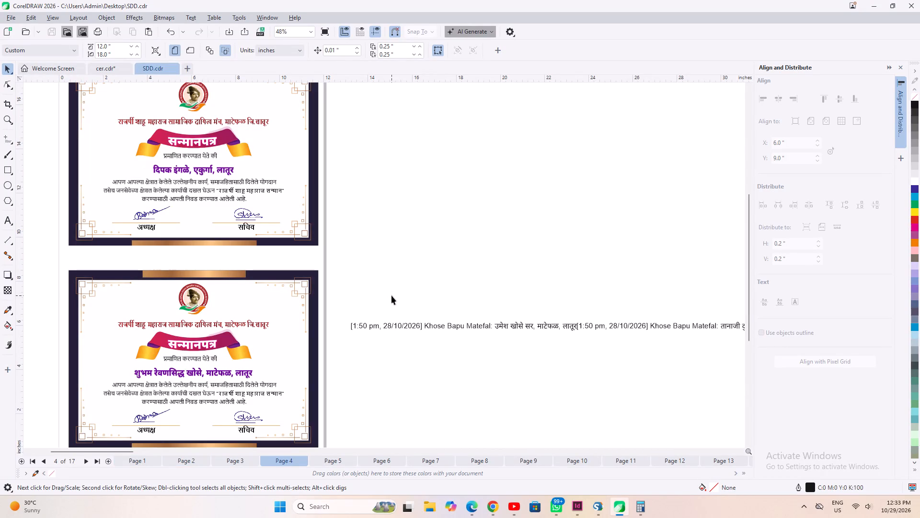
key("Page_Down")
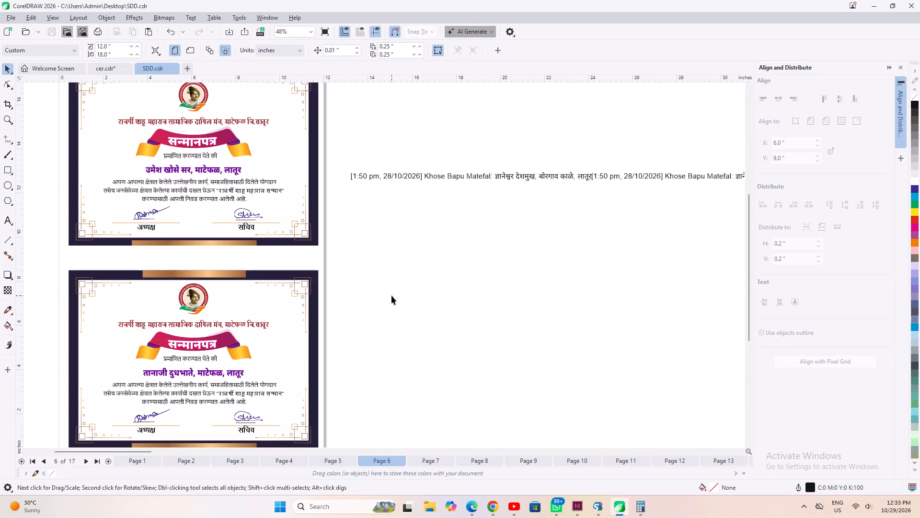
key("Page_Down")
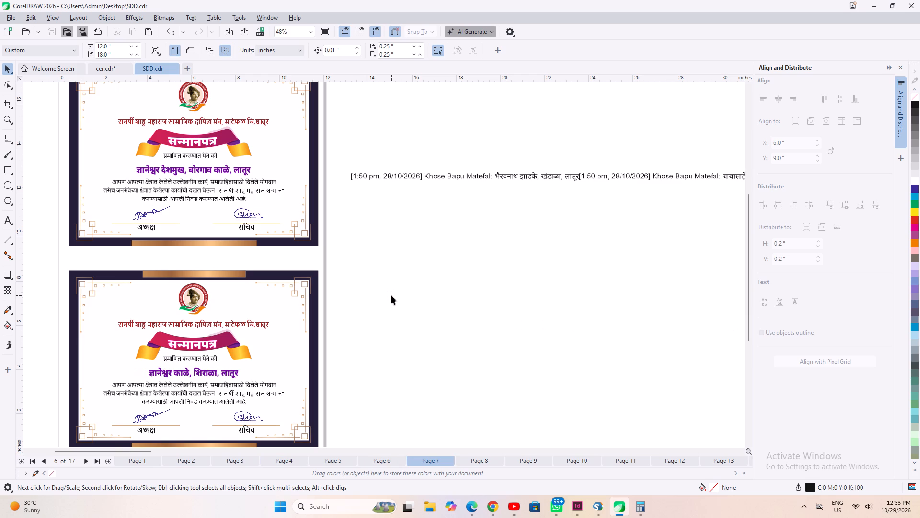
key("Page_Down")
key("Page_Up")
key("Page_Down")
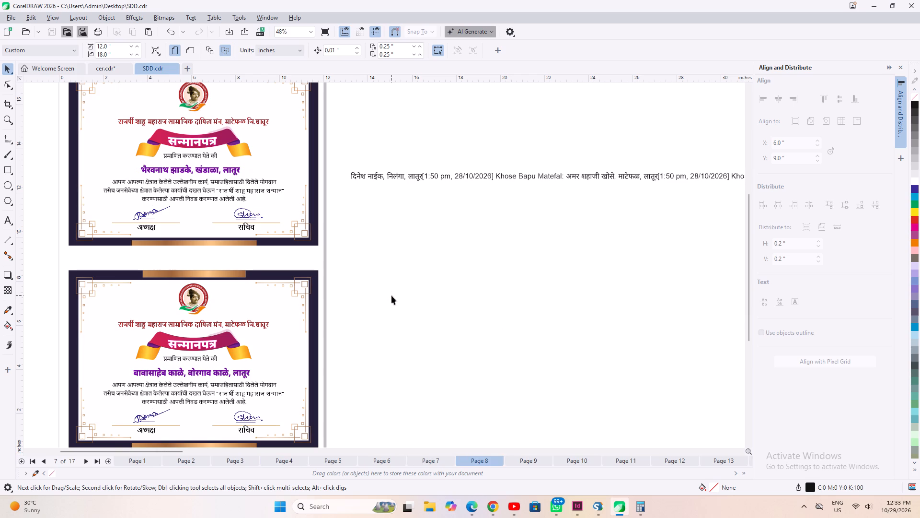
key("Page_Down")
key("Page_Down")
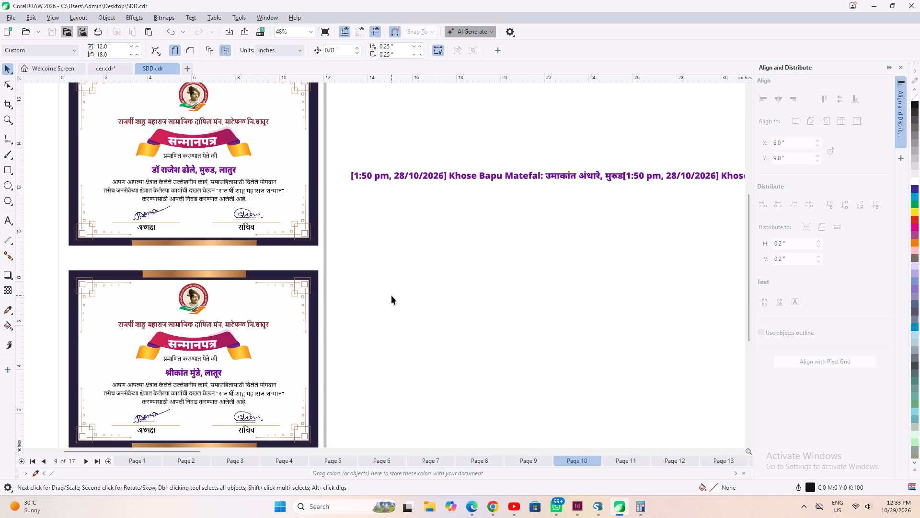
key("Page_Down")
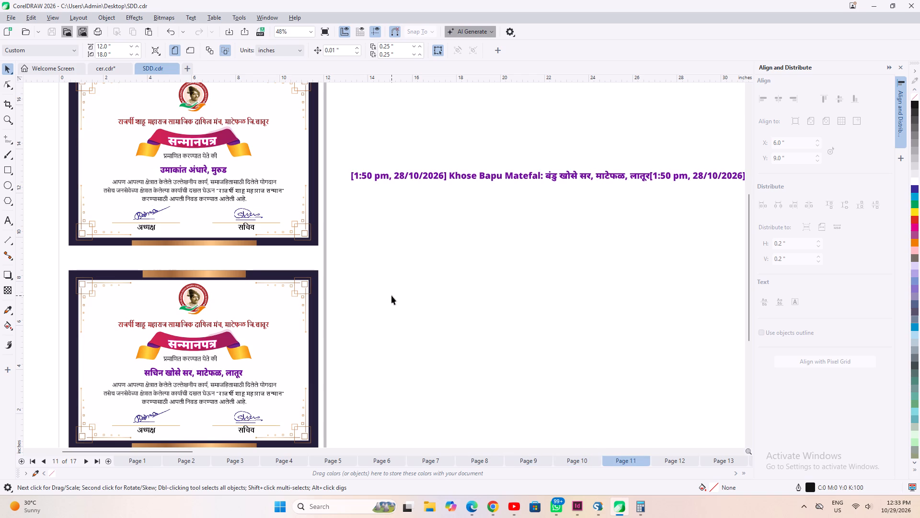
key("Page_Down")
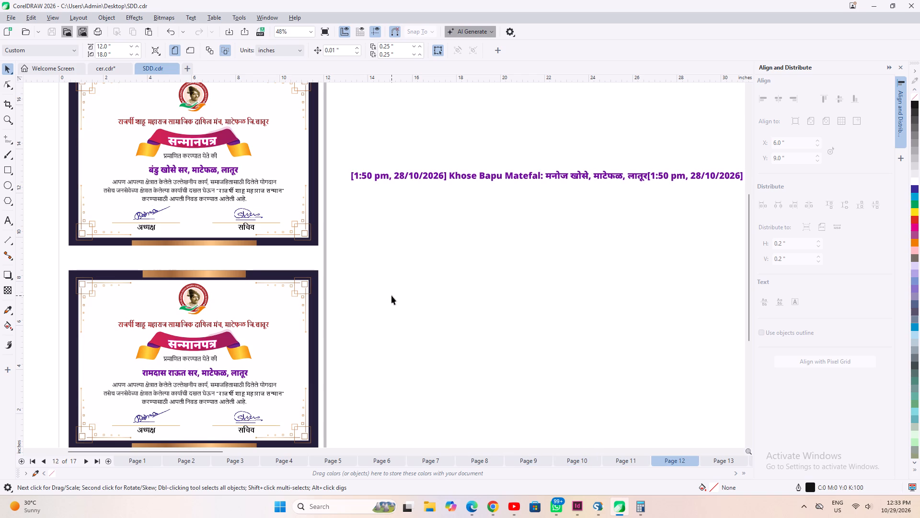
key("Page_Down")
key("Page_Down")
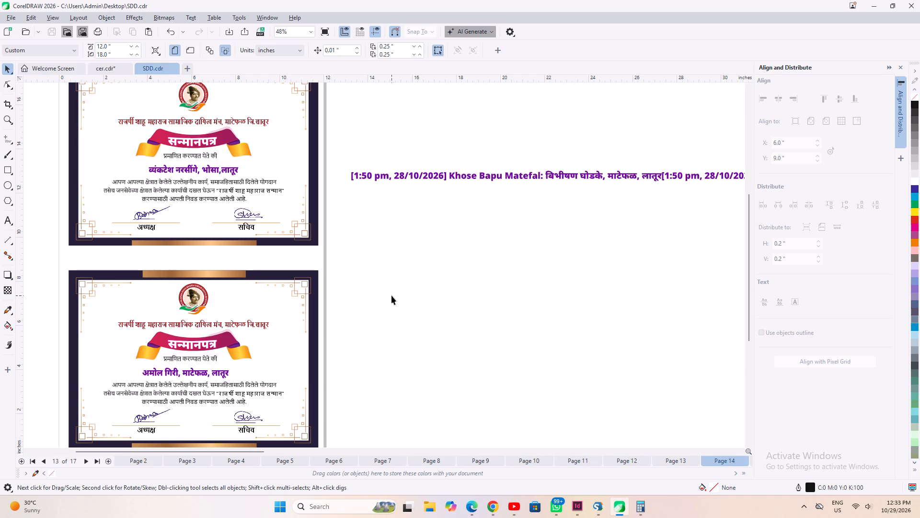
key("Page_Down")
key("Page_Down")
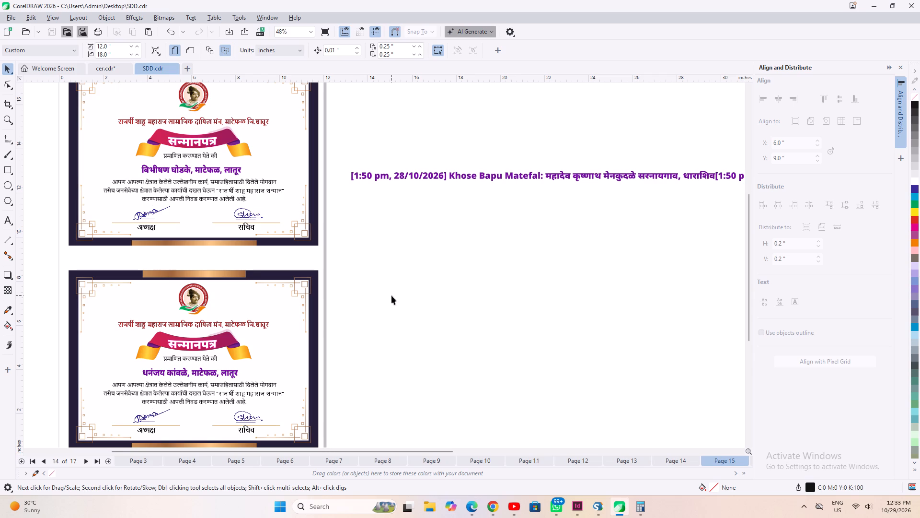
key("Page_Down")
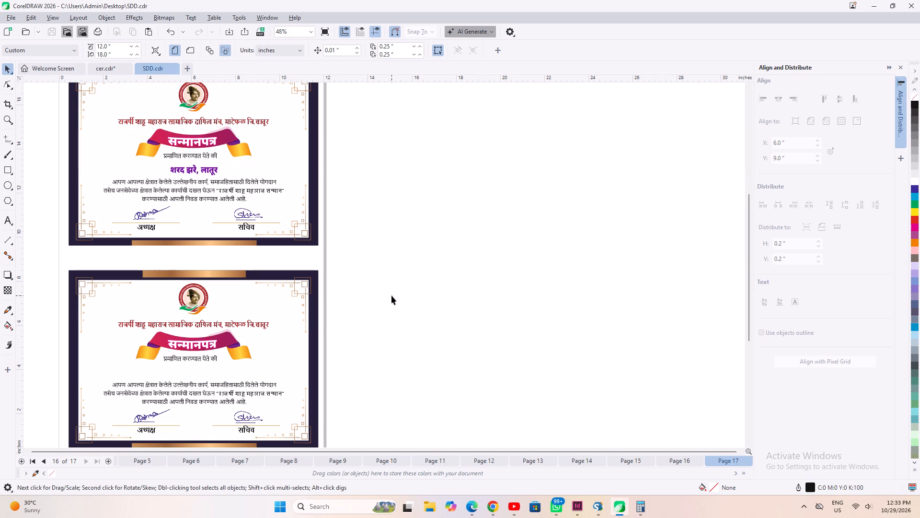
key("Page_Up")
key("Page_Down")
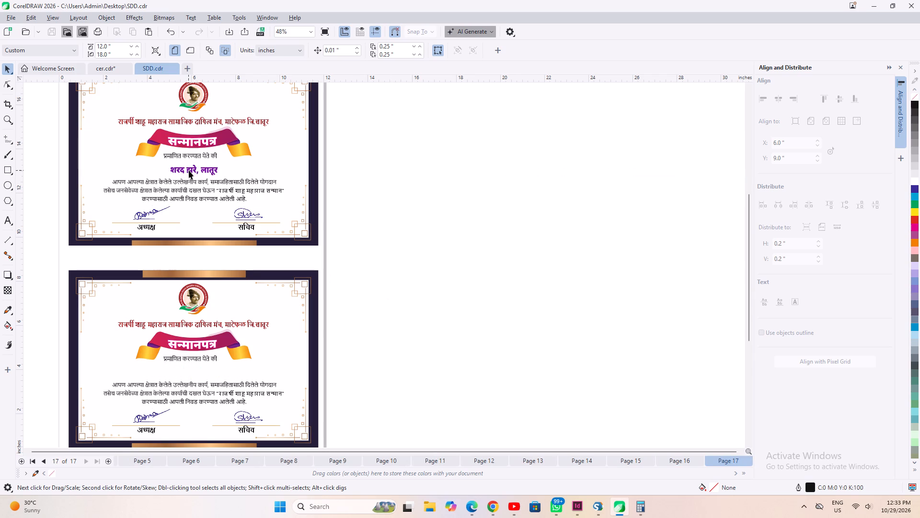
left_click(189, 170)
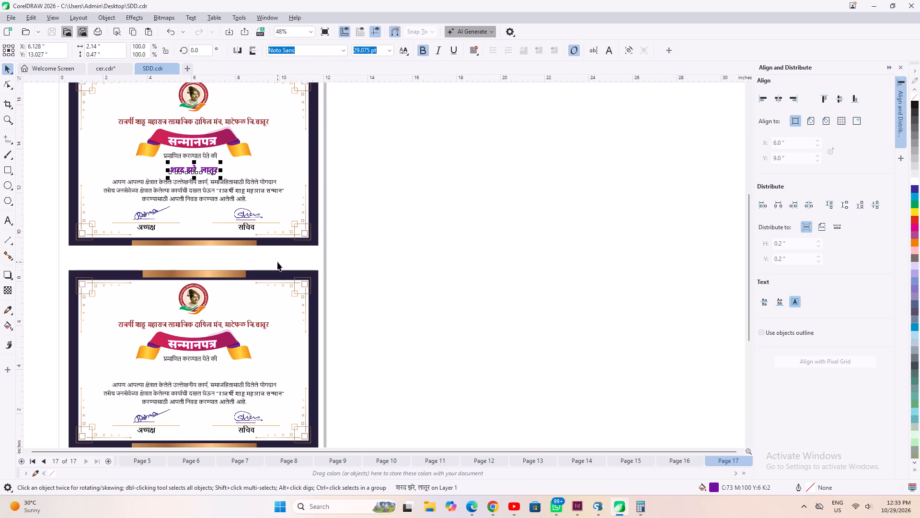
left_click(358, 344)
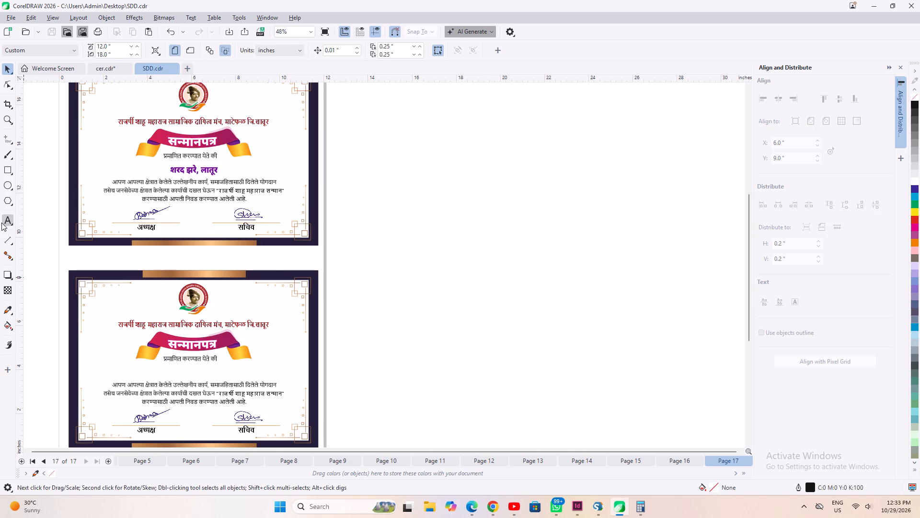
Paste the copied recipient name as a new text line in the blank area beside page 17's lower certificate.
left_click(1, 222)
left_click(421, 335)
key("ctrl+v")
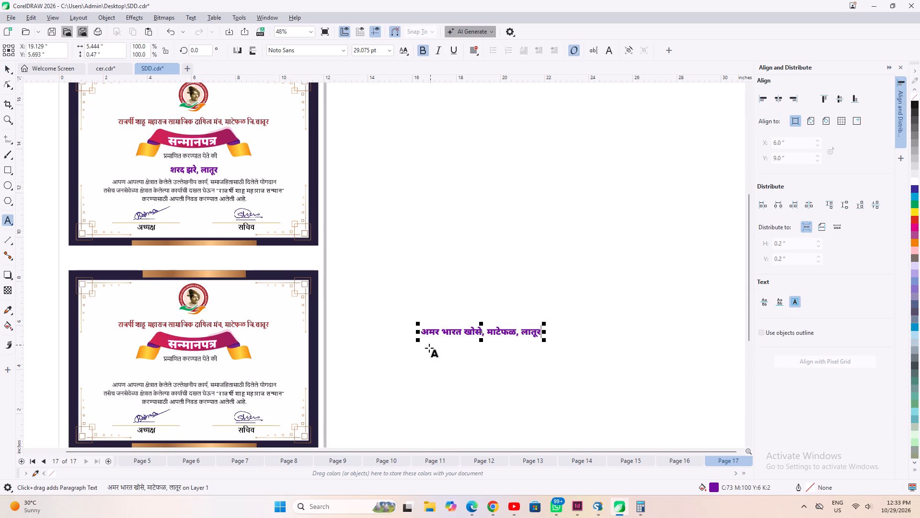
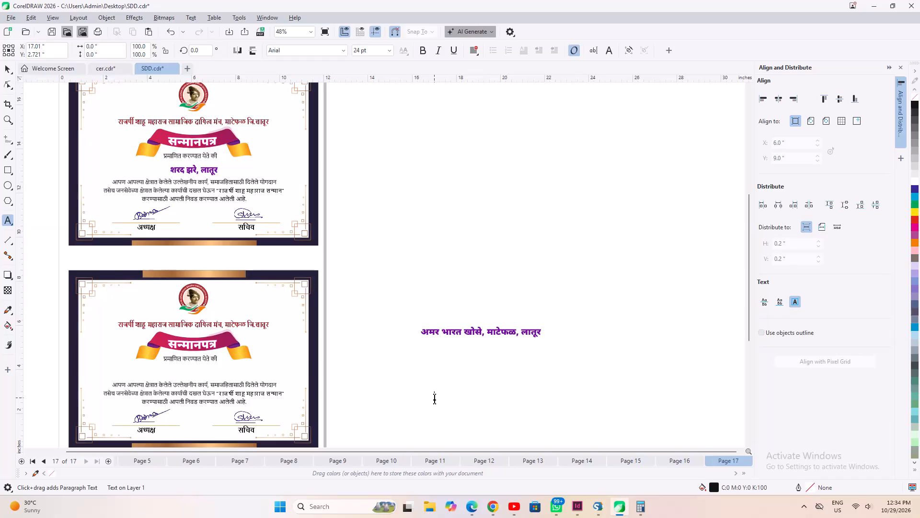
Paste the copied recipient name as a text line below the purple name line, in the blank area beside page 17's lower certificate.
key("ctrl+v")
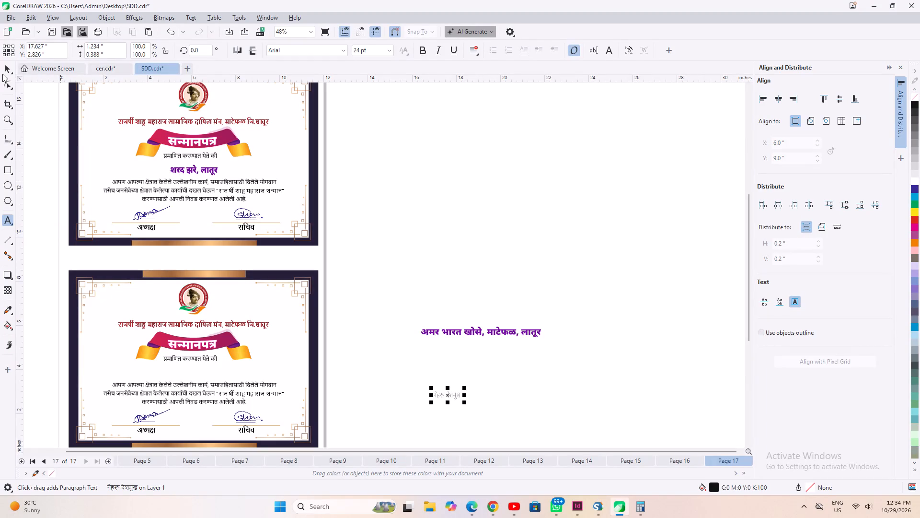
left_click(3, 69)
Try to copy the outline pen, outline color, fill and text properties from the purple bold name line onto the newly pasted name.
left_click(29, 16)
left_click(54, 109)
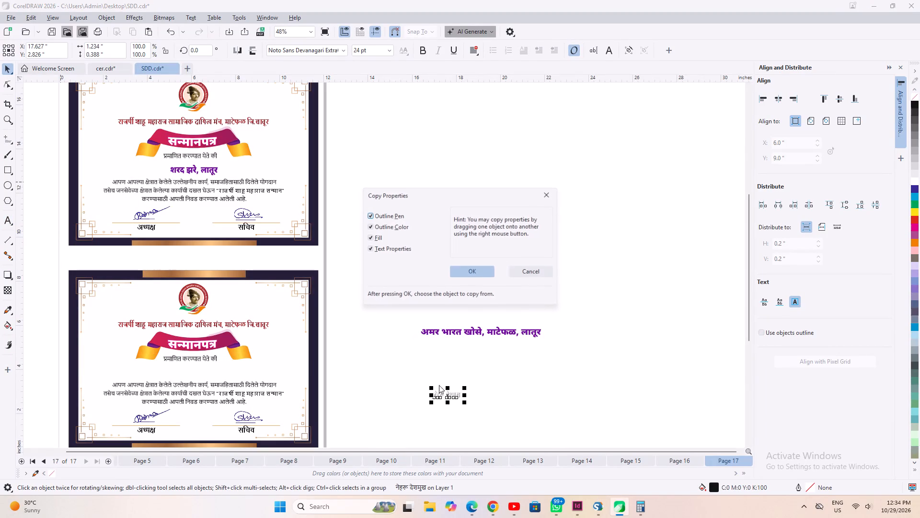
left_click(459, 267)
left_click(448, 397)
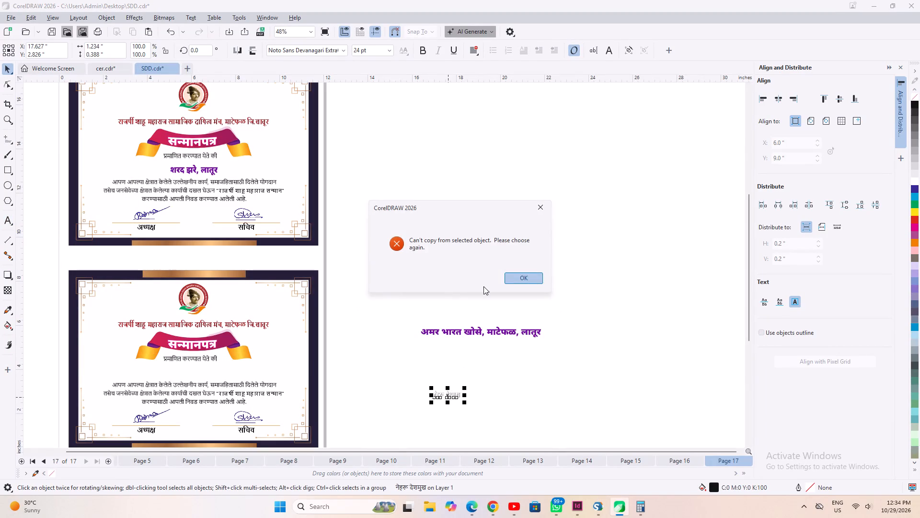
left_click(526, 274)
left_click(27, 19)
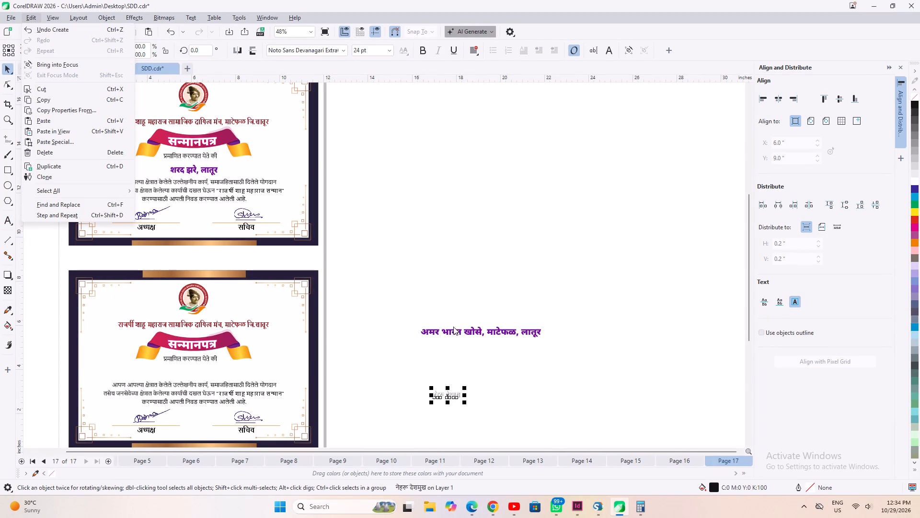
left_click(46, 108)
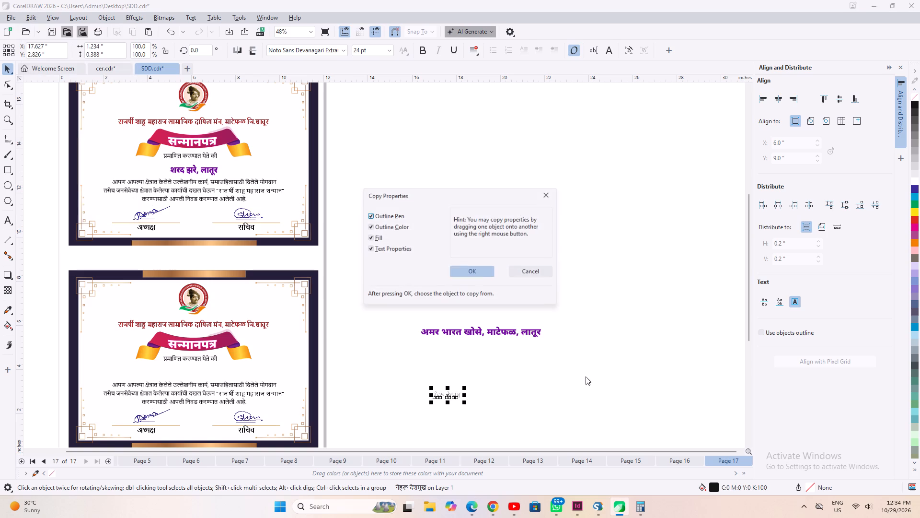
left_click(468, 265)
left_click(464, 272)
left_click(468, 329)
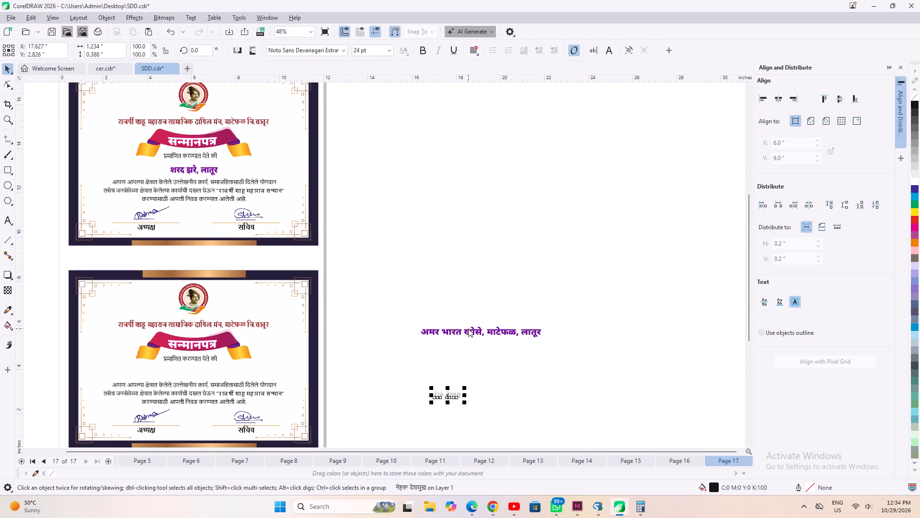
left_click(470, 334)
Select the unstyled pasted name below the purple name line.
left_click_drag(421, 379, 476, 411)
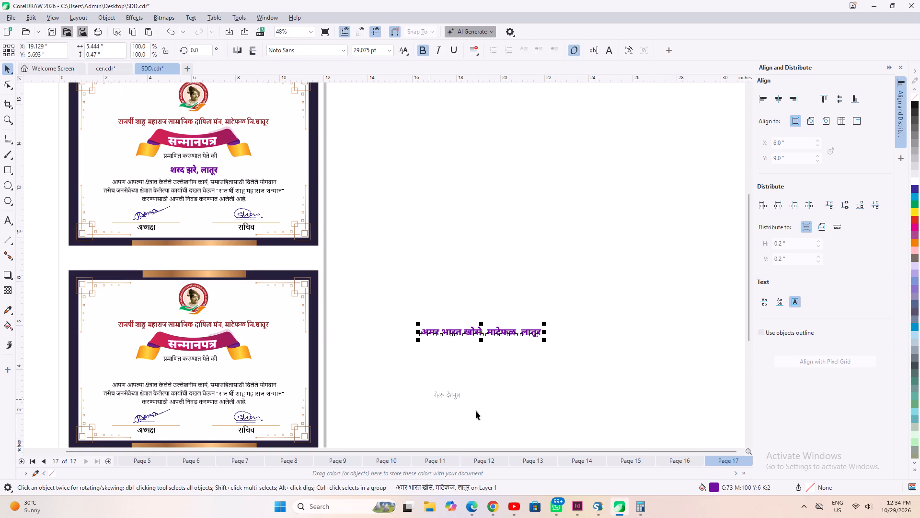
Copy the outline pen, outline color, fill and text properties from the purple bold name line onto the unstyled name below it.
left_click_drag(476, 411, 496, 420)
left_click(28, 17)
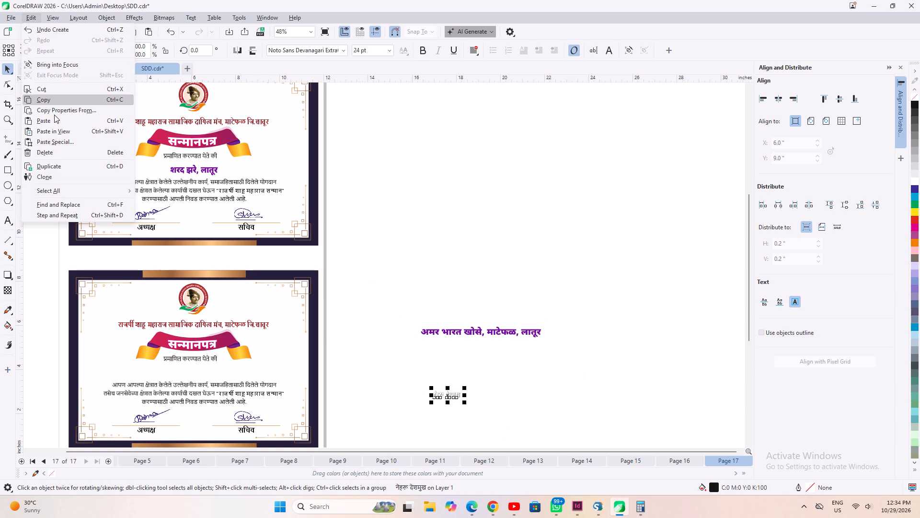
left_click(54, 115)
left_click(461, 273)
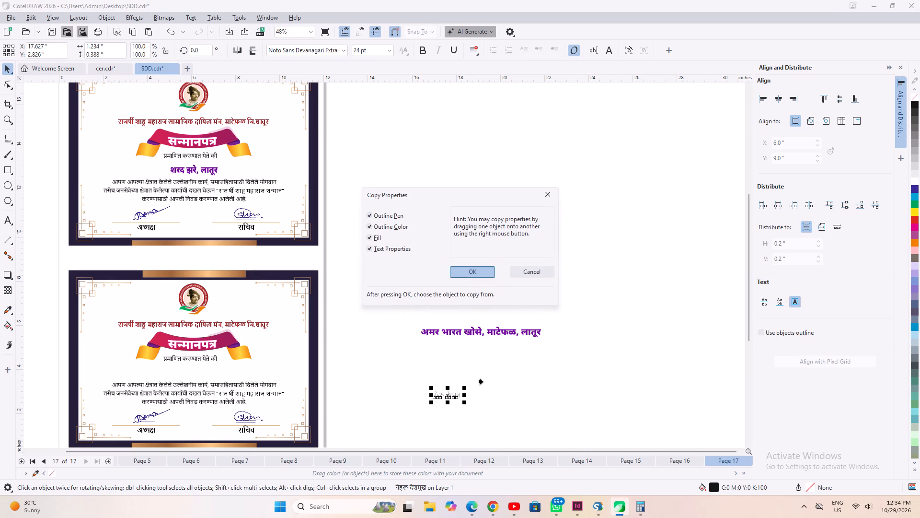
left_click(470, 331)
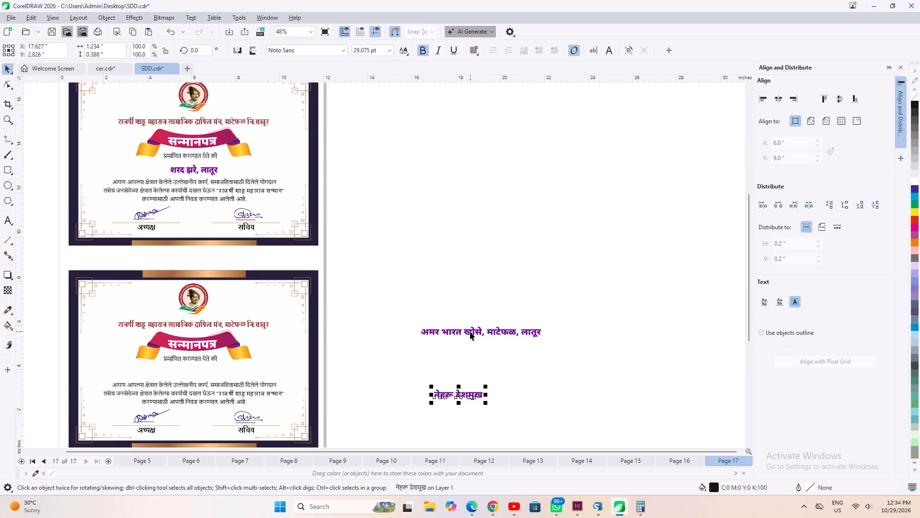
Move the restyled name onto page 17's lower certificate, centred between the प्रमाणित करण्यात येते की line and the body paragraph.
left_click_drag(461, 392, 192, 371)
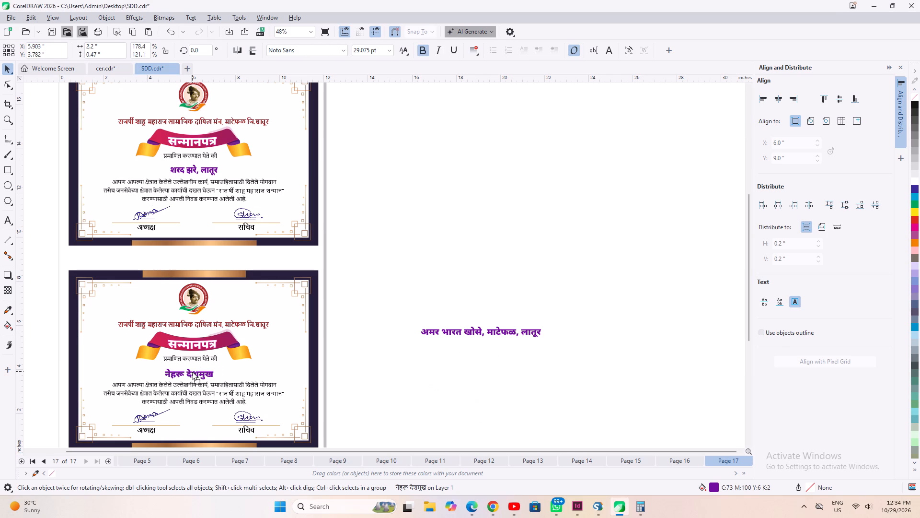
left_click_drag(192, 371, 192, 371)
scroll(191, 372, "up", 6)
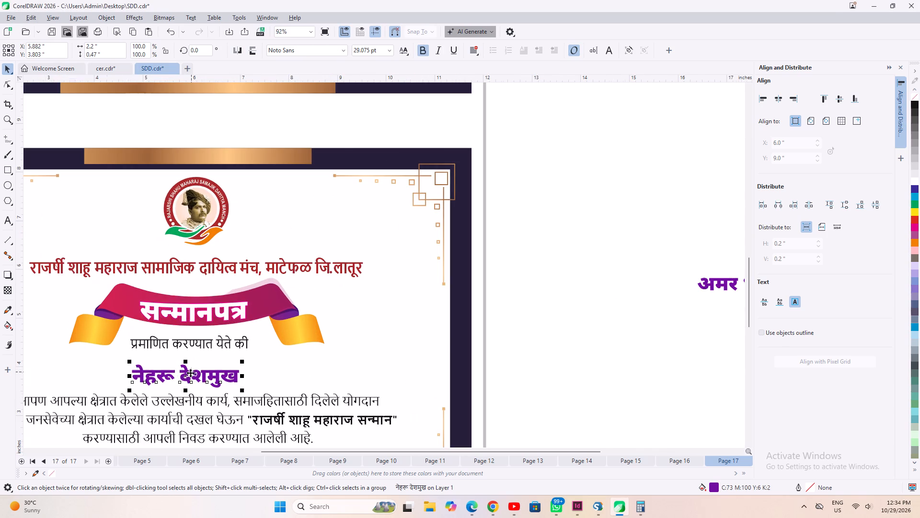
left_click(187, 377)
scroll(184, 374, "down", 8)
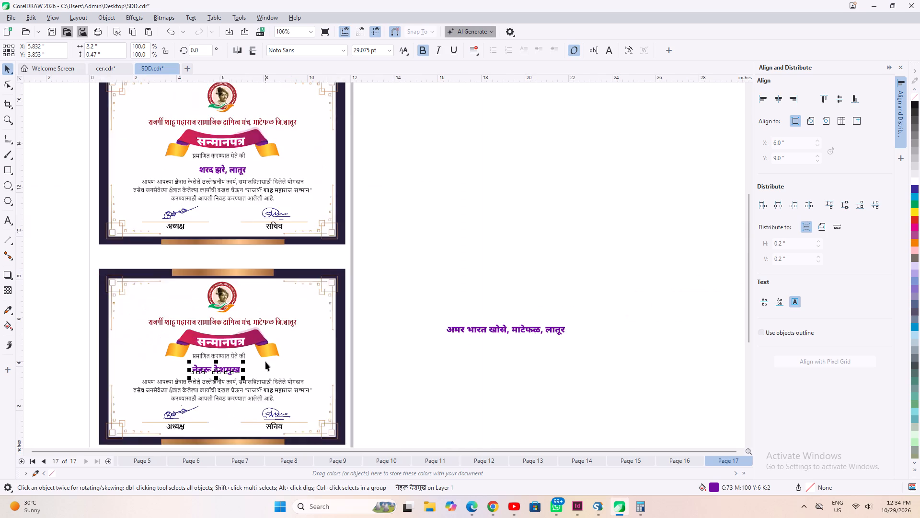
Delete the leftover purple name line from the blank area beside page 17's lower certificate.
left_click_drag(547, 290, 384, 393)
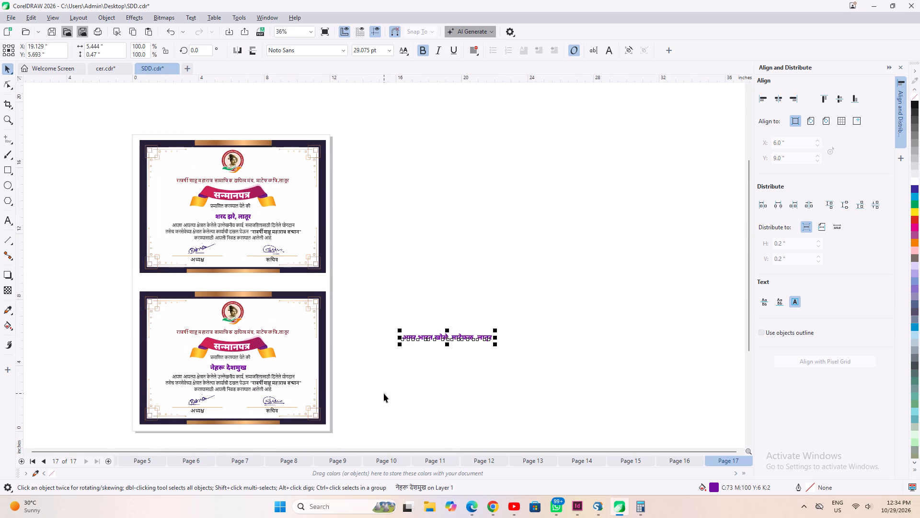
key("Delete")
Duplicate both of page 17's certificates onto a new page 18, in the same position.
scroll(386, 392, "down", 3)
left_click_drag(131, 161, 498, 438)
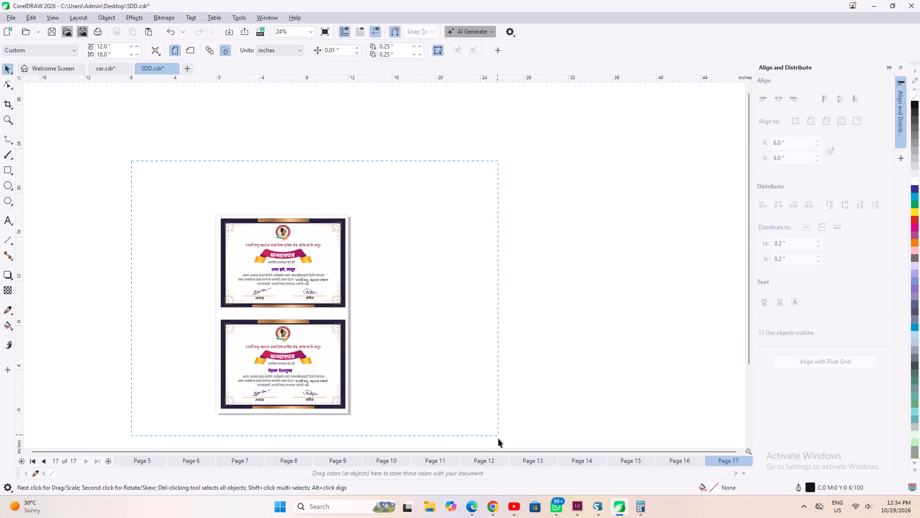
left_click_drag(498, 438, 498, 455)
key("ctrl+c")
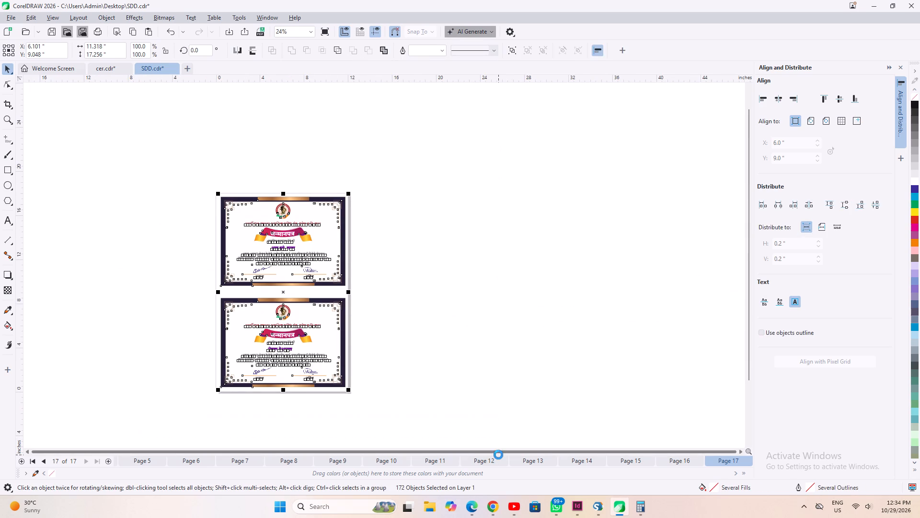
key("Page_Down")
key("Return")
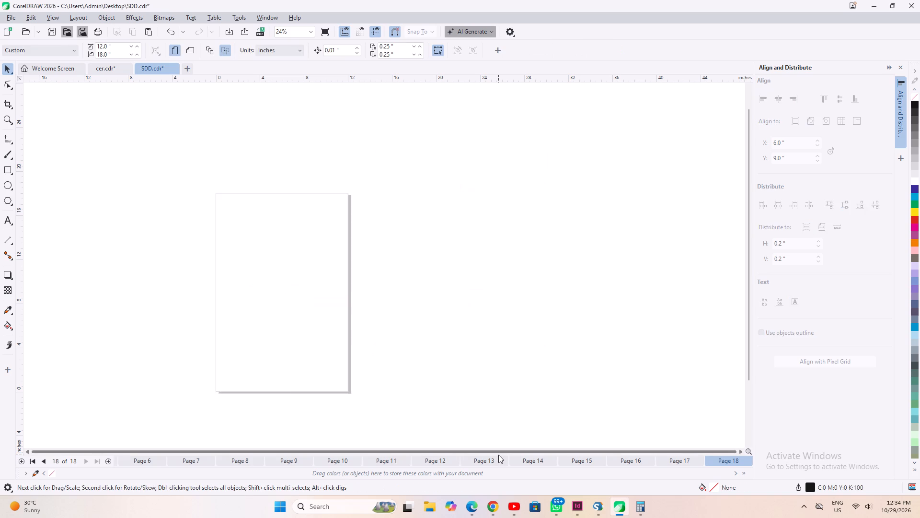
key("ctrl+v")
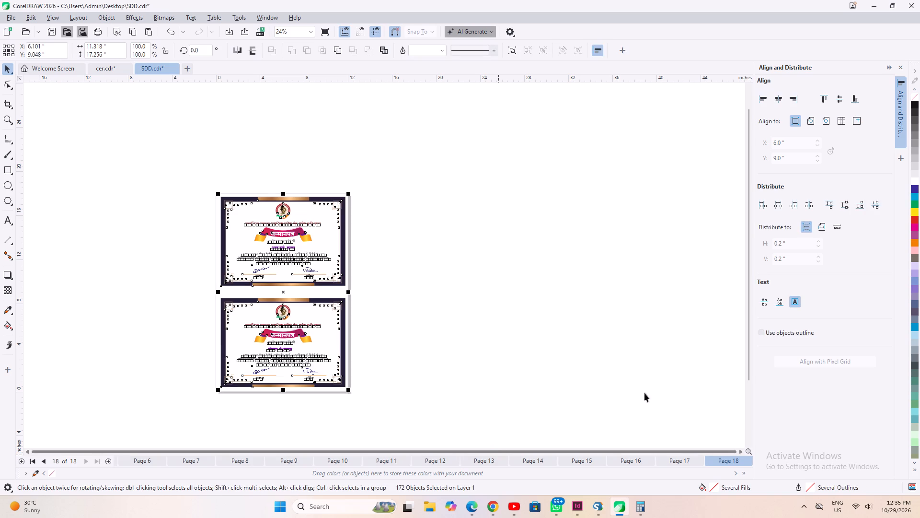
left_click(656, 375)
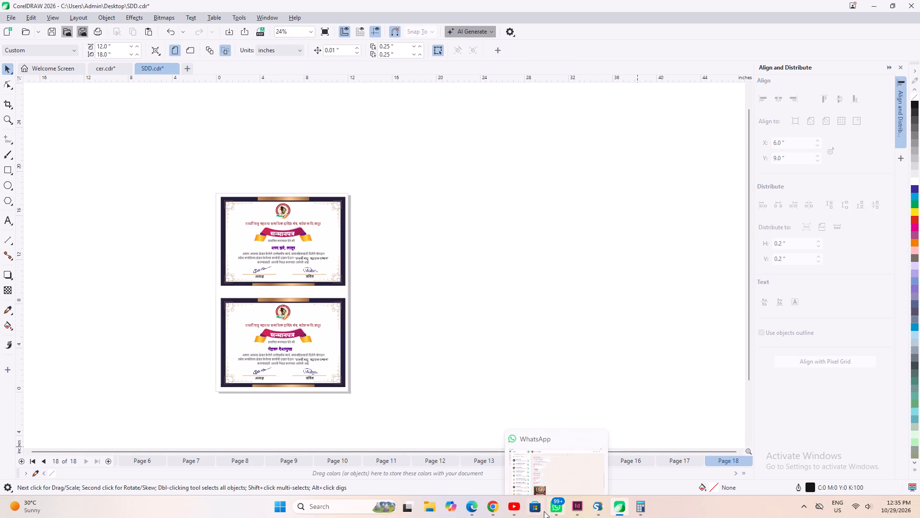
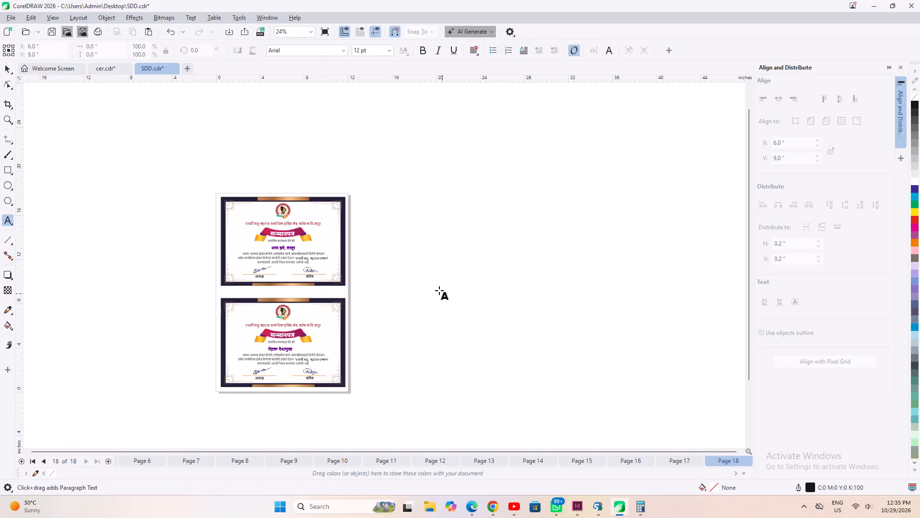
Paste the copied recipient name as a new text line in the blank area beside page 18's upper certificate.
left_click(416, 280)
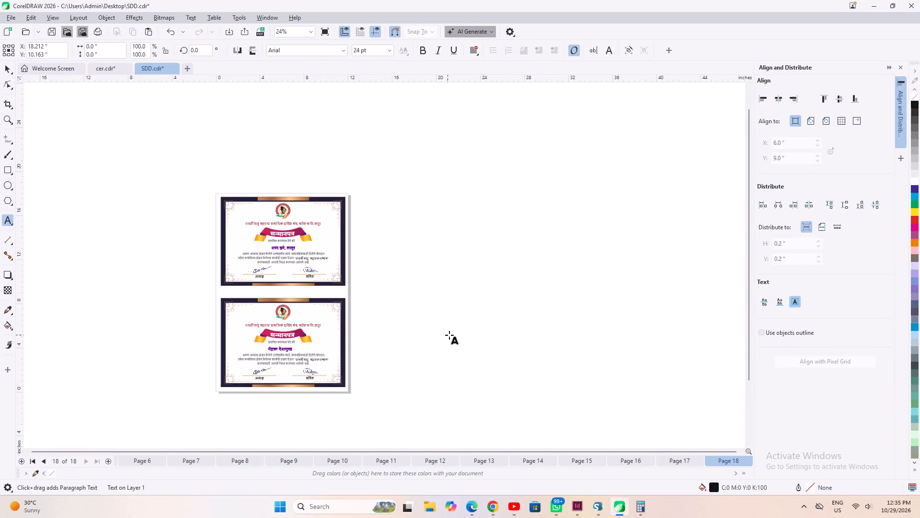
key("ctrl+v")
Select all of the newly pasted name's text and start Copy Properties From for it.
key("ctrl+a")
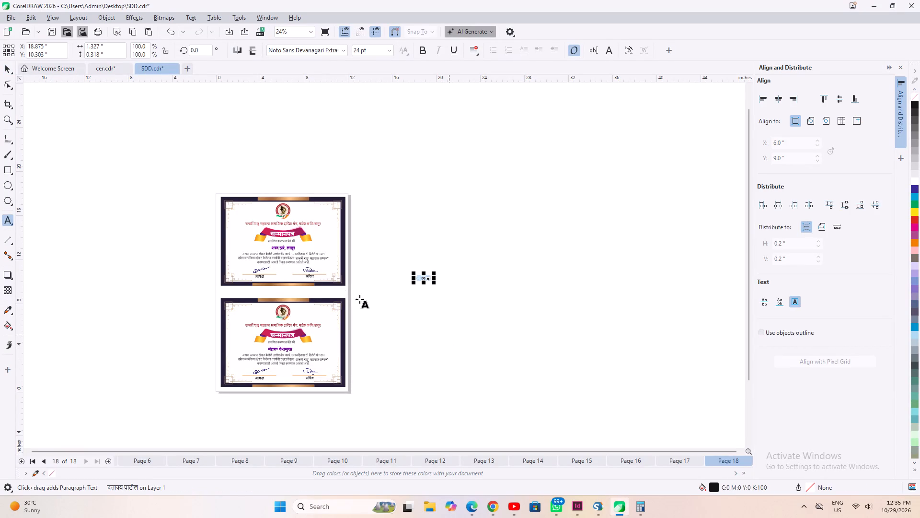
left_click(39, 16)
left_click(57, 111)
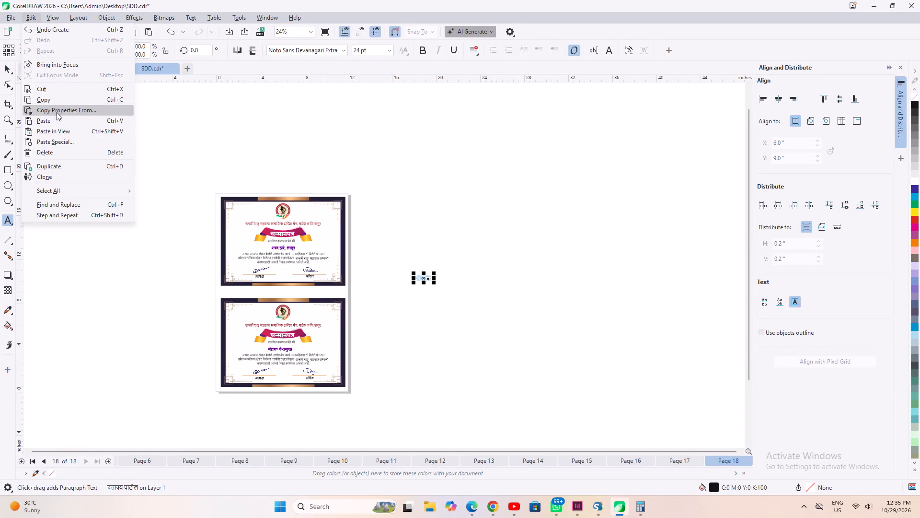
Copy the outline pen, outline color, fill and text properties from the upper certificate's recipient name onto the pasted name beside page 18.
left_click(461, 266)
left_click(471, 270)
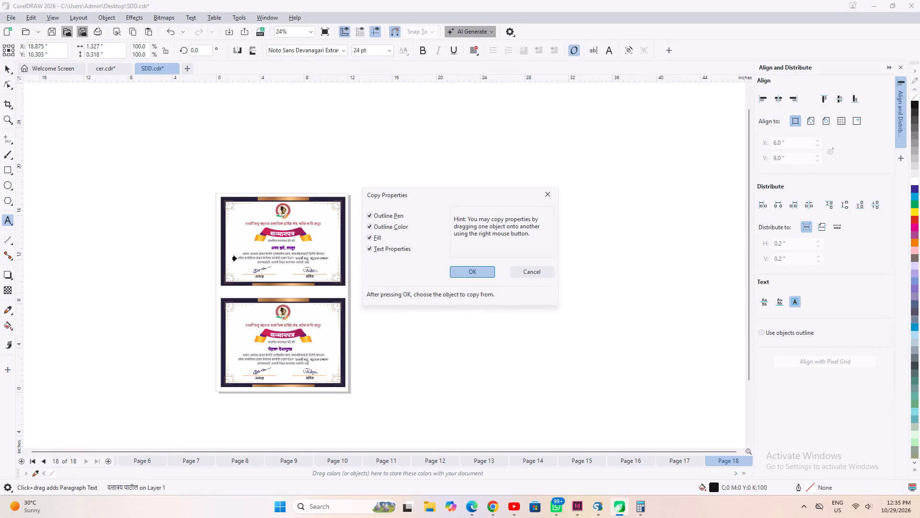
left_click(278, 247)
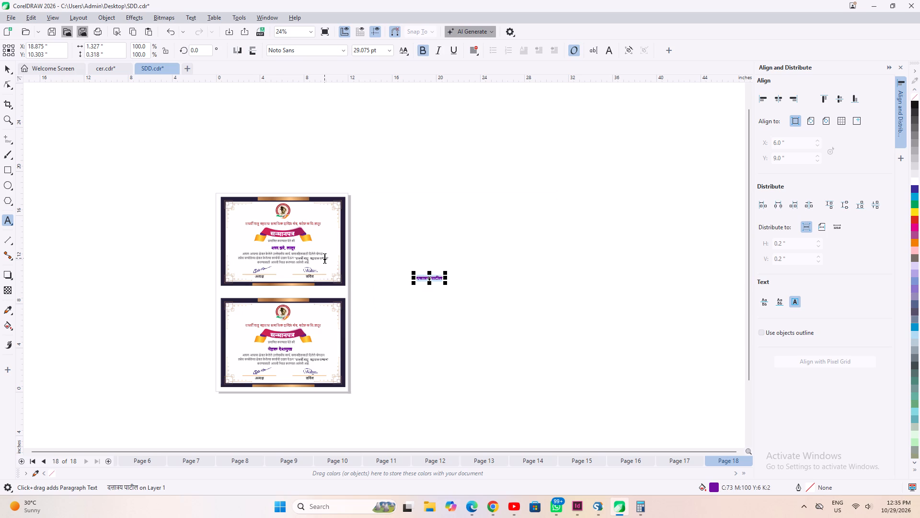
Cut the styled name from beside the page and paste it over the recipient name on page 18's upper certificate.
key("ctrl+x")
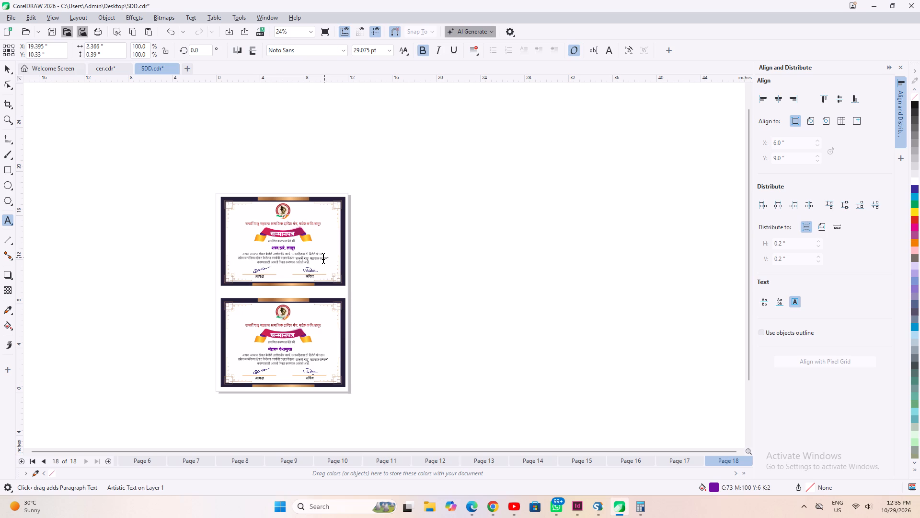
scroll(280, 249, "up", 6)
left_click(279, 248)
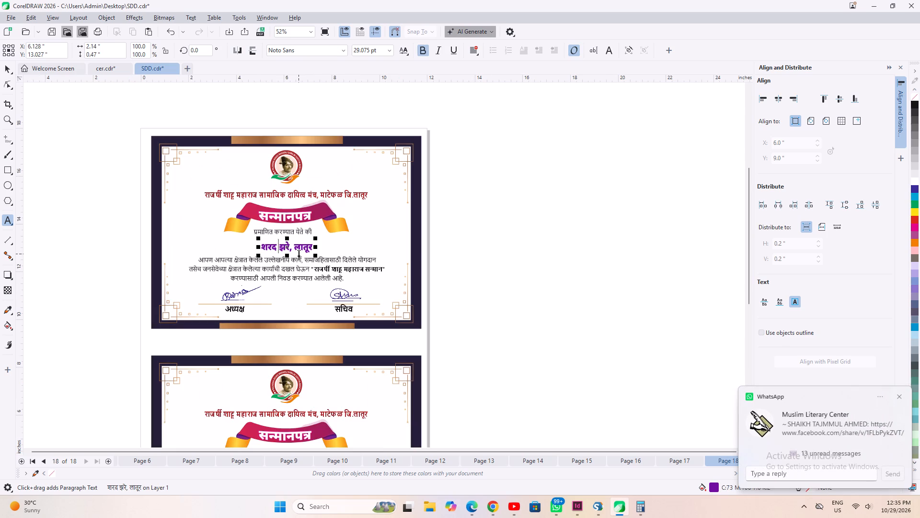
key("ctrl+a")
key("ctrl+v")
scroll(299, 254, "down", 2)
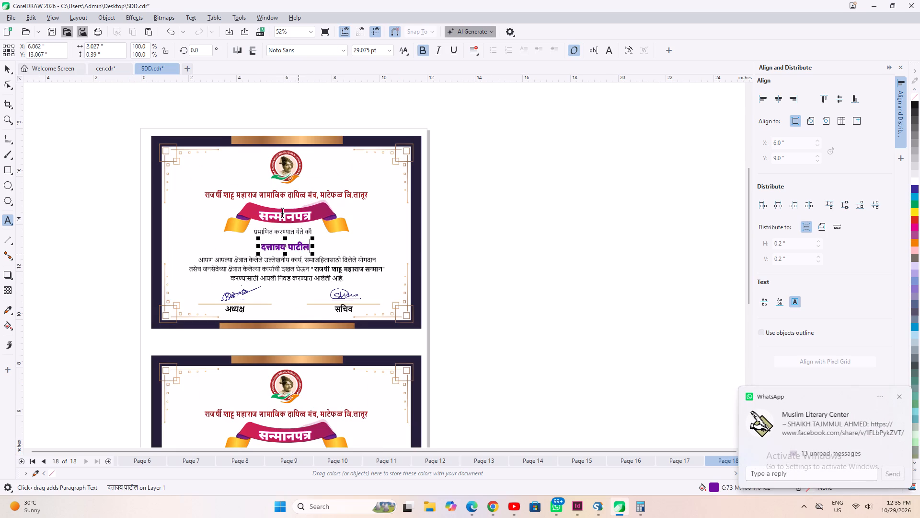
scroll(253, 255, "down", 2)
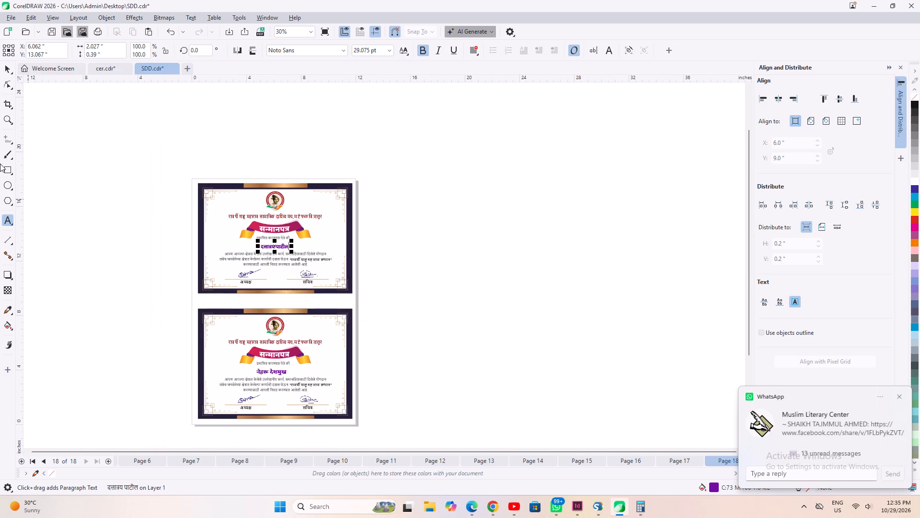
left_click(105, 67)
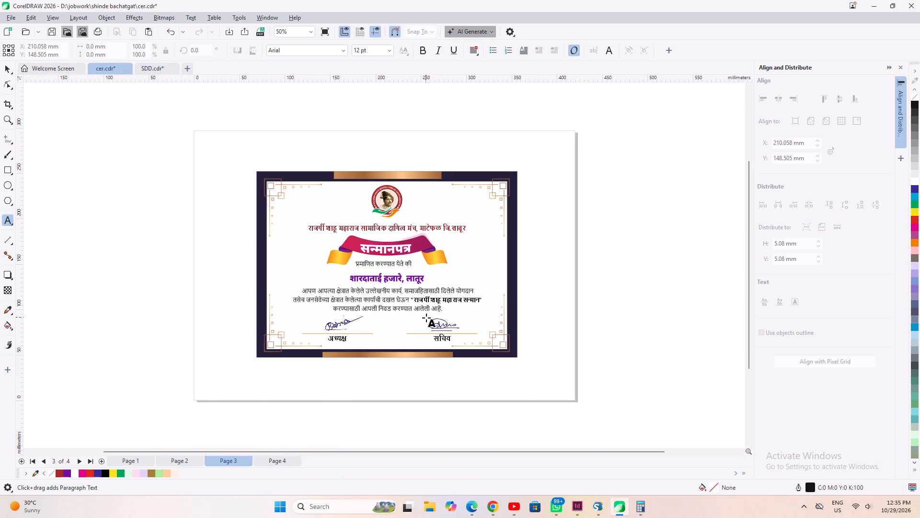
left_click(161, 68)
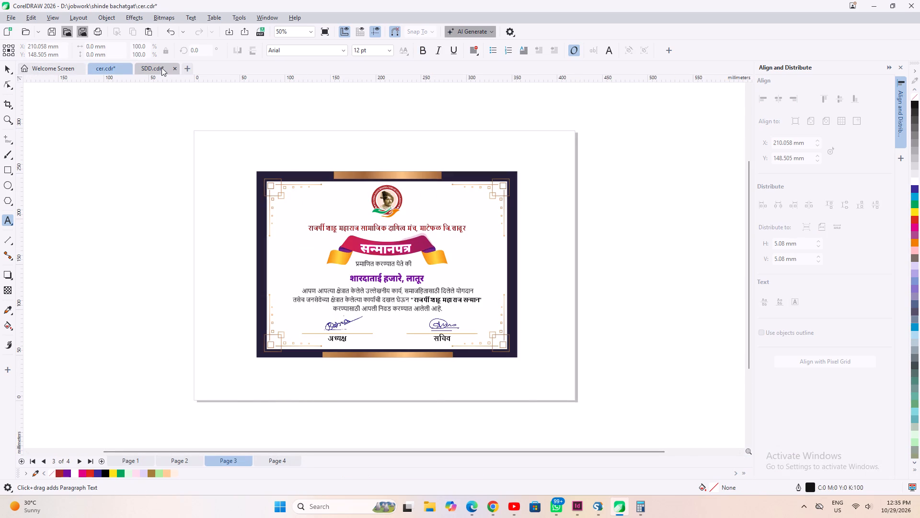
Delete the recipient name from page 18's lower certificate.
left_click(267, 369)
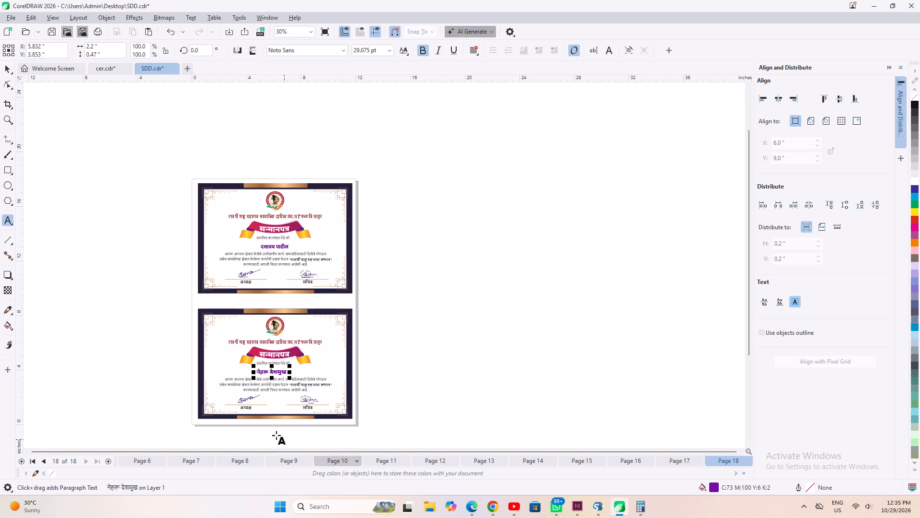
left_click(11, 70)
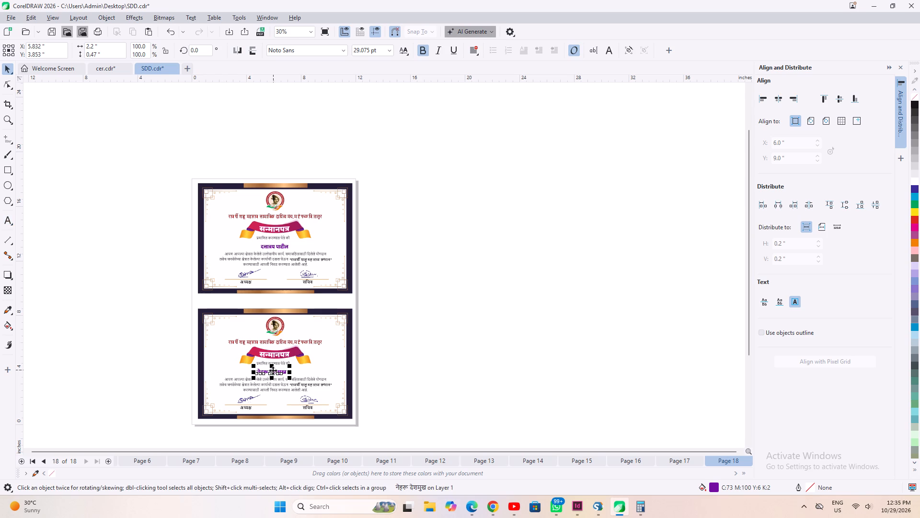
left_click_drag(270, 371, 461, 375)
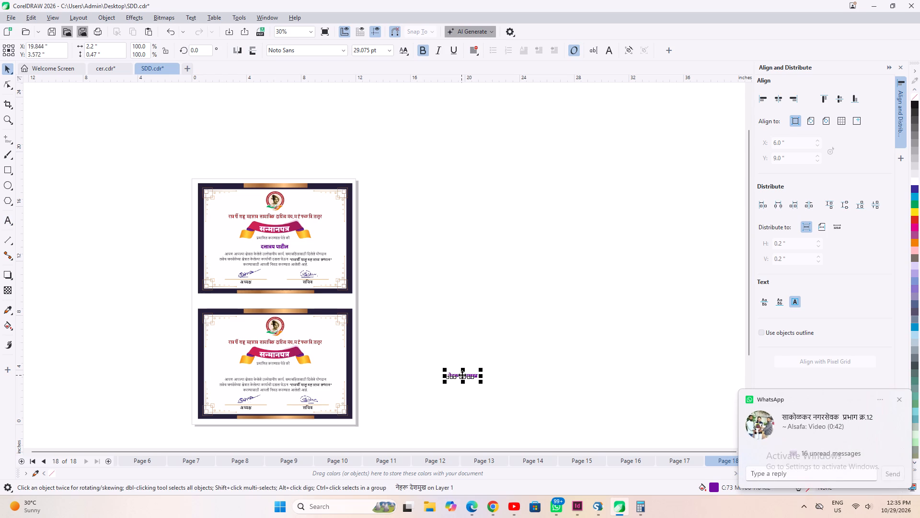
key("Delete")
Check the recipient names on the certificates of pages 8, 9 and 10.
left_click(242, 458)
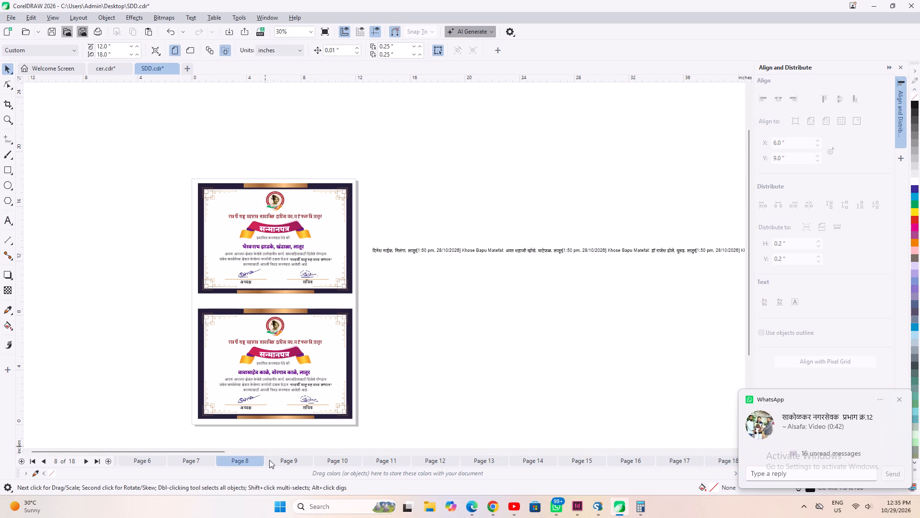
left_click(281, 460)
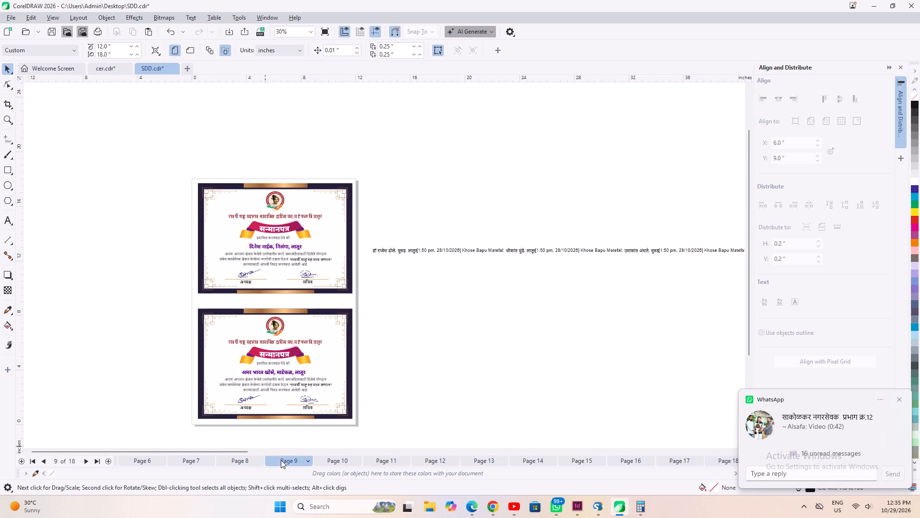
left_click(325, 463)
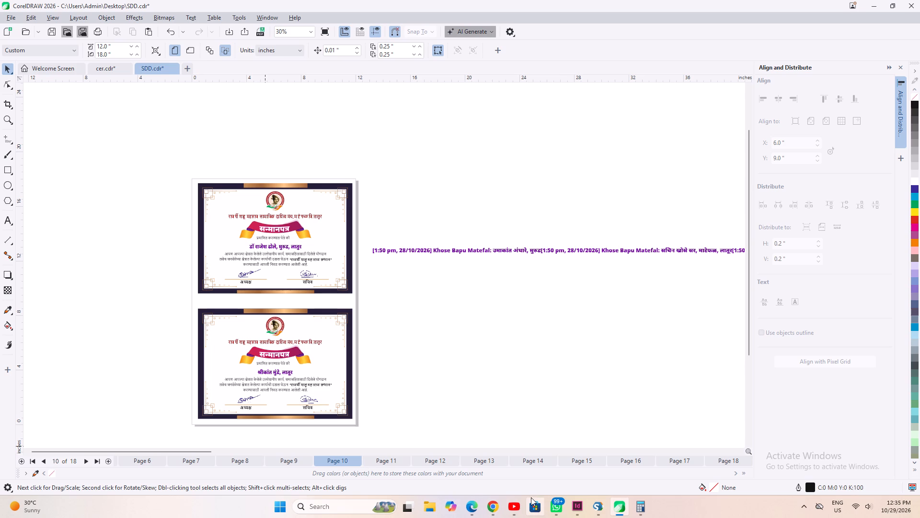
Open SDD1.pdf from the desktop, look through its first certificates, and close it.
key("super+d")
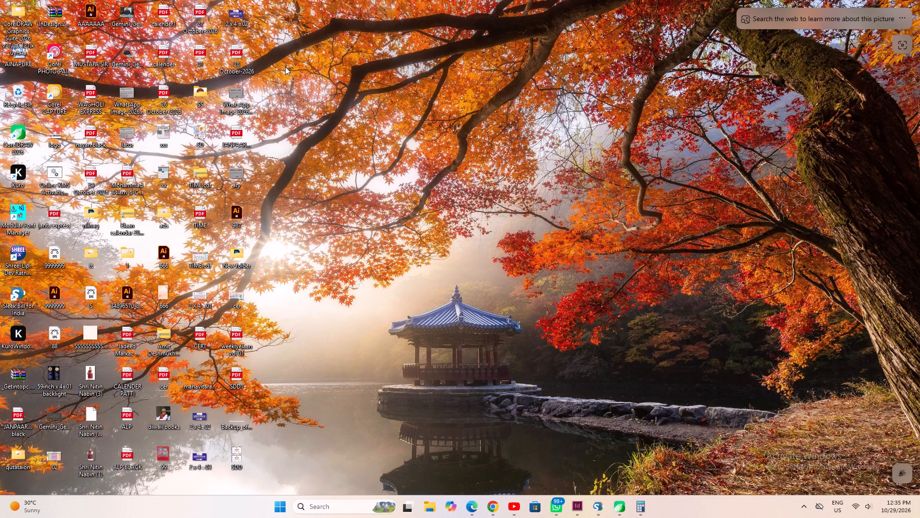
left_click(236, 468)
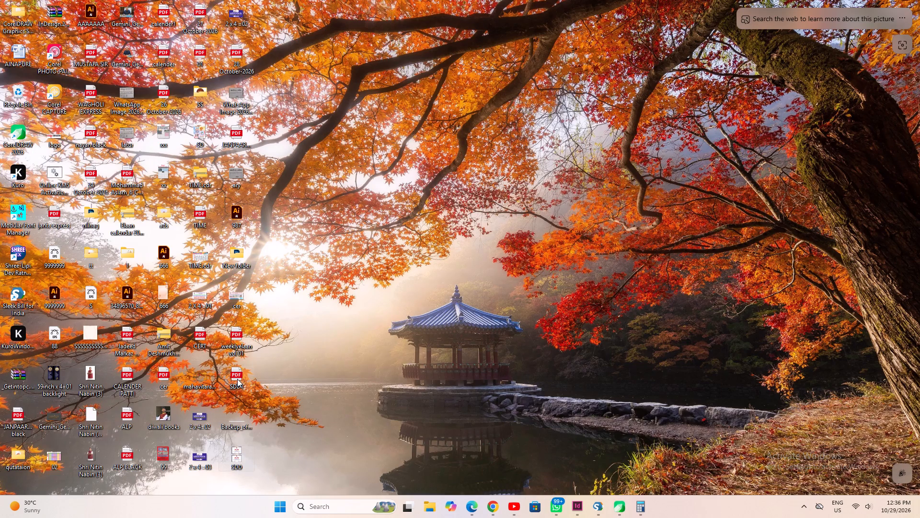
double_click(237, 378)
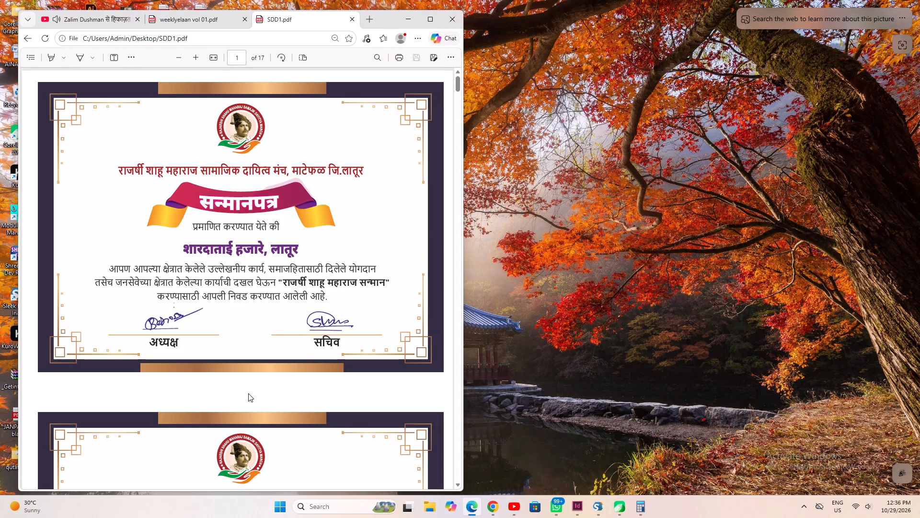
scroll(248, 393, "up", 1)
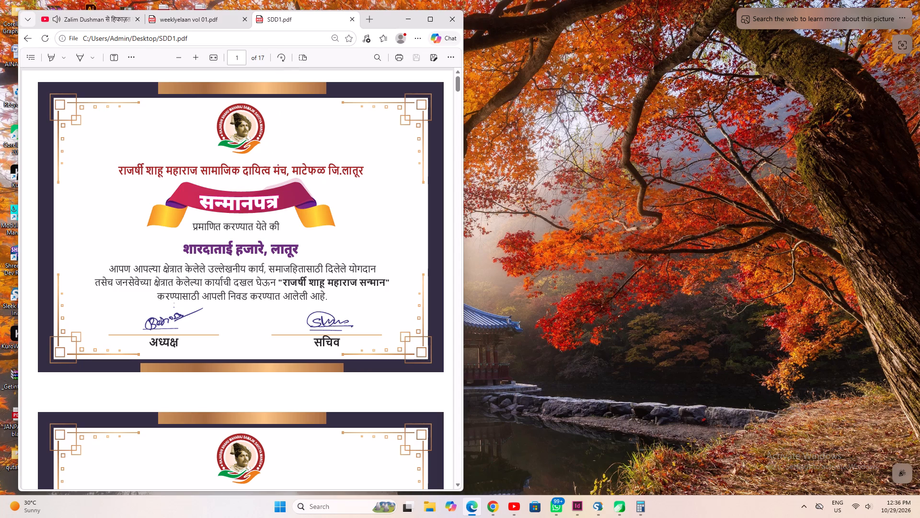
scroll(274, 272, "down", 6)
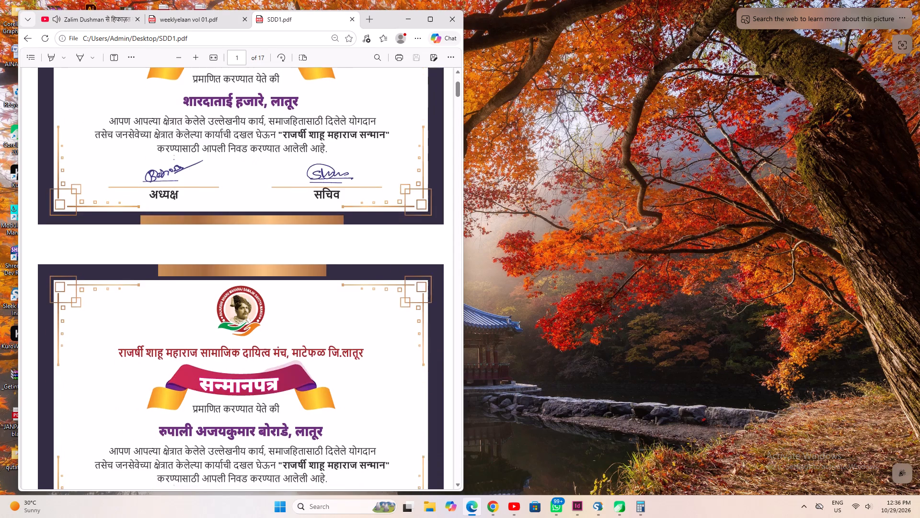
scroll(274, 272, "down", 9)
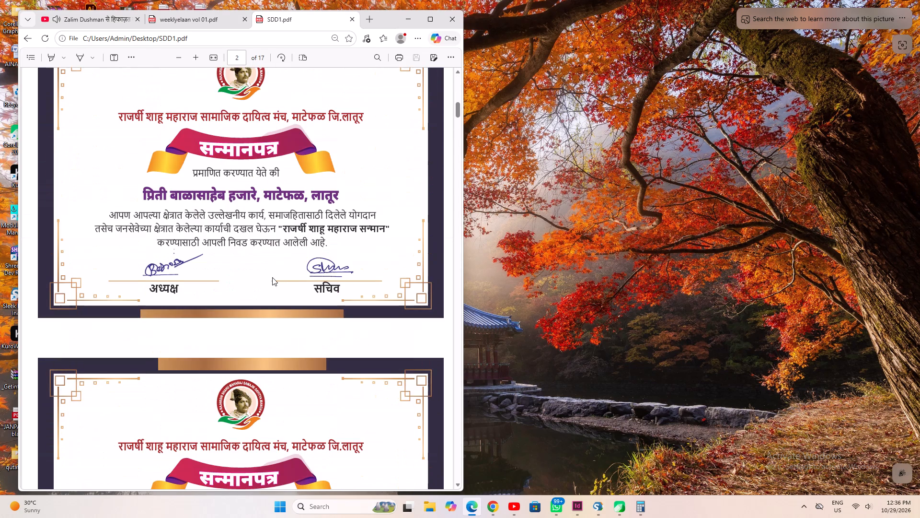
left_click(452, 22)
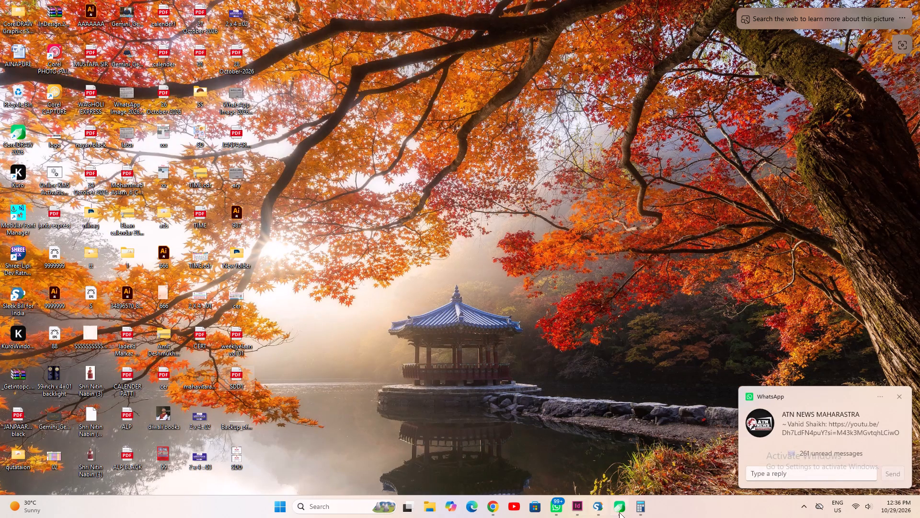
Switch back to CorelDRAW, go to page 18 of SDD.cdr, and check the certificates back to page 15.
left_click(615, 512)
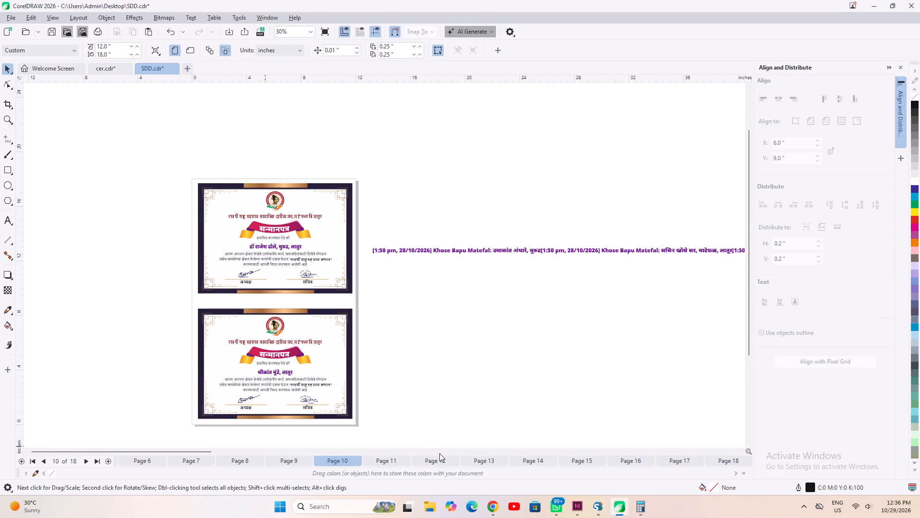
left_click(63, 460)
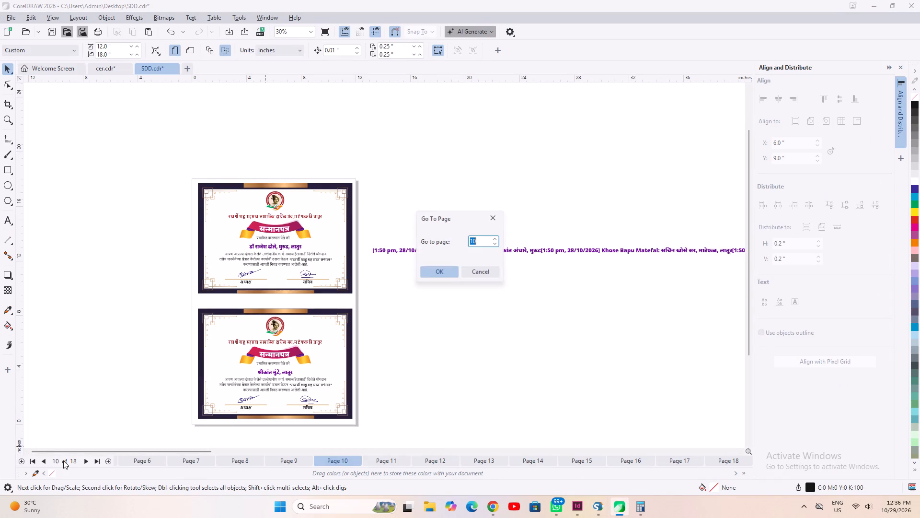
type("18")
key("Return")
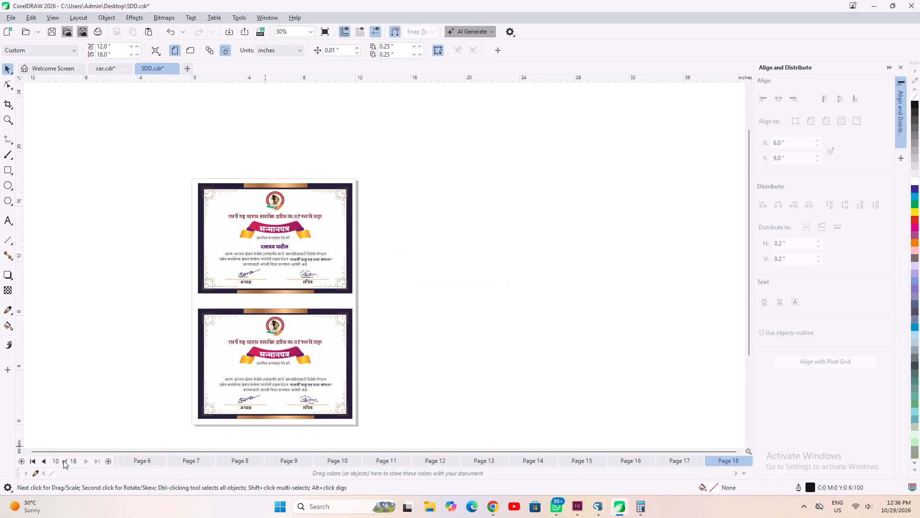
scroll(181, 348, "up", 2)
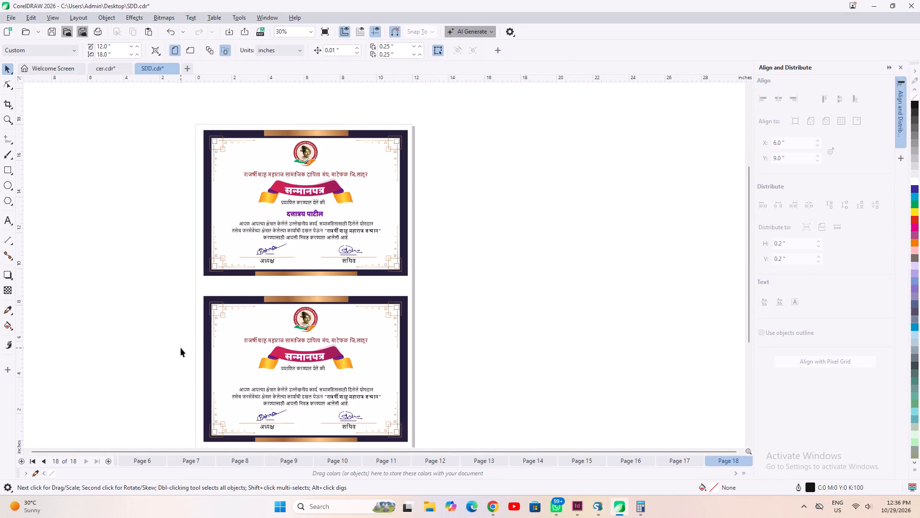
key("Page_Up")
key("Page_Up")
key("Page_Up")
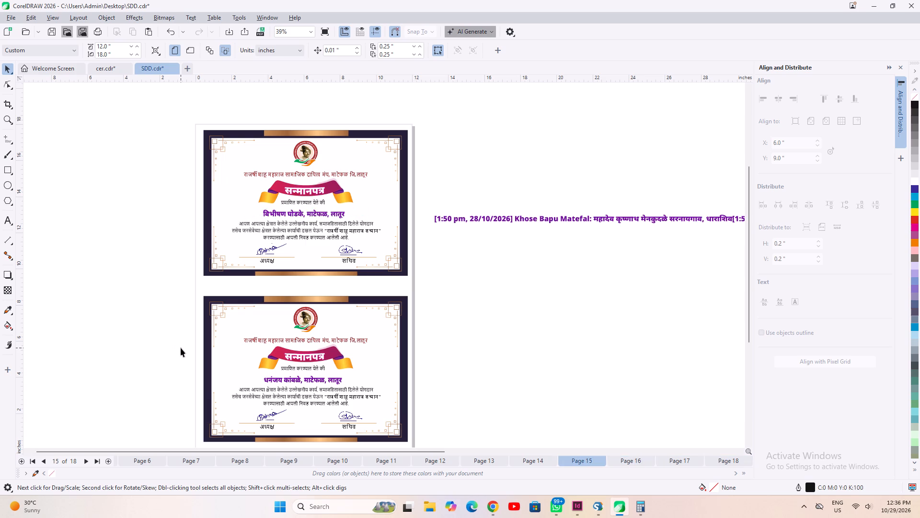
Insert a space between सर and नायगाव in the recipient line on page 16's upper certificate.
key("Page_Down")
scroll(296, 206, "up", 5)
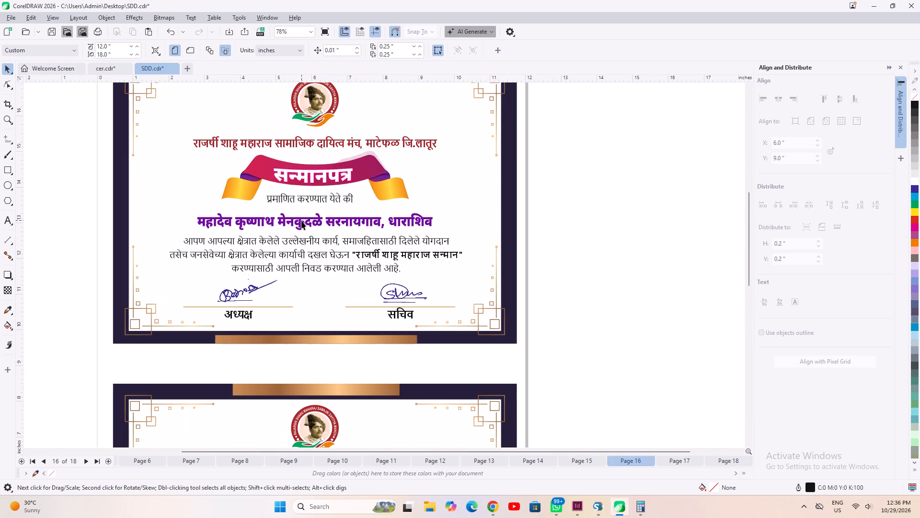
left_click(300, 226)
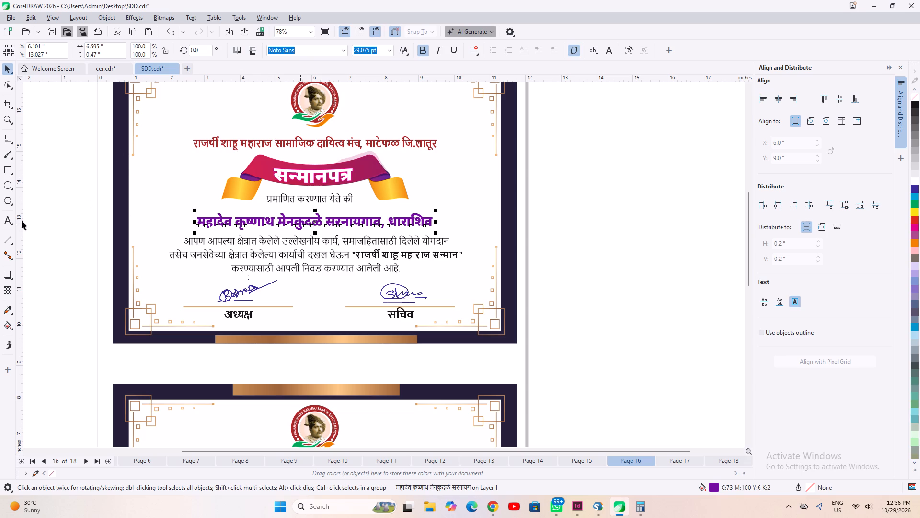
left_click(3, 219)
left_click(346, 221)
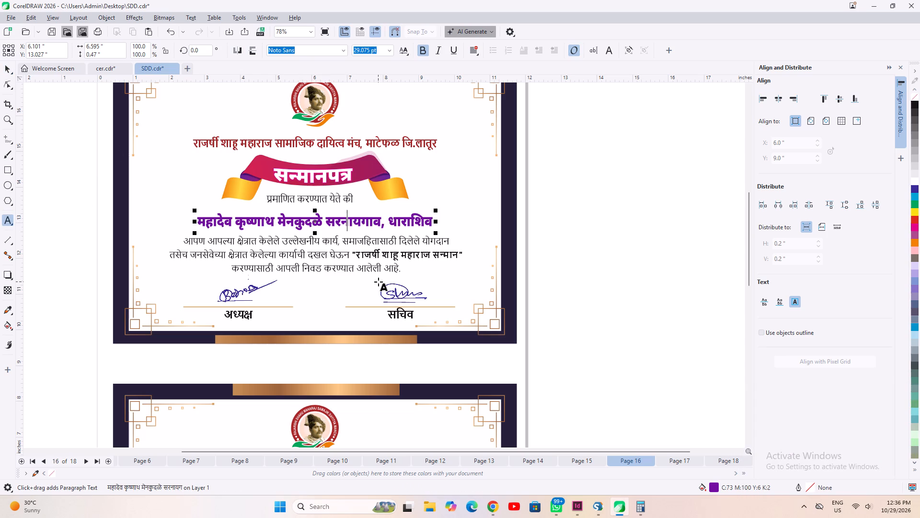
key("Left")
key("space")
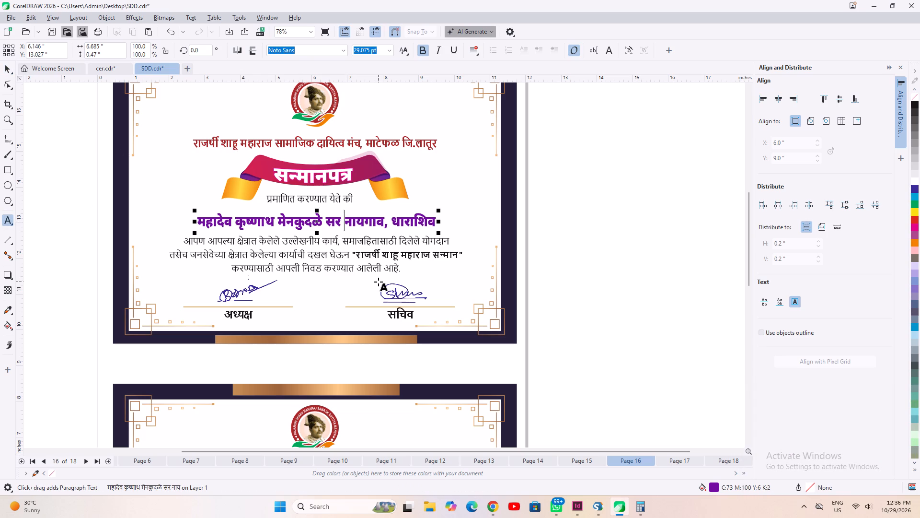
Delete the word सर before नायगाव in the recipient line on page 16's upper certificate.
key("BackSpace")
key("BackSpace")
key("BackSpace")
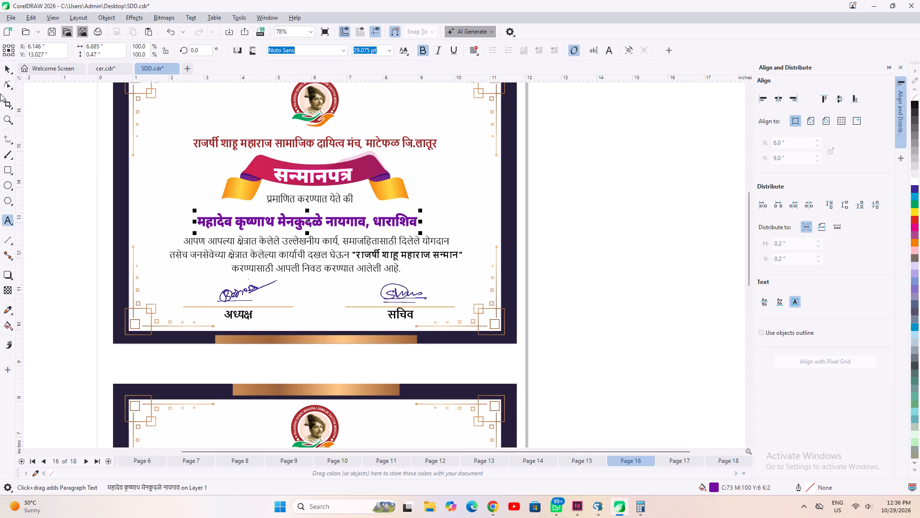
Centre the shortened recipient line horizontally on the frame of page 16's upper certificate.
left_click(4, 68)
left_click(489, 216, "shift")
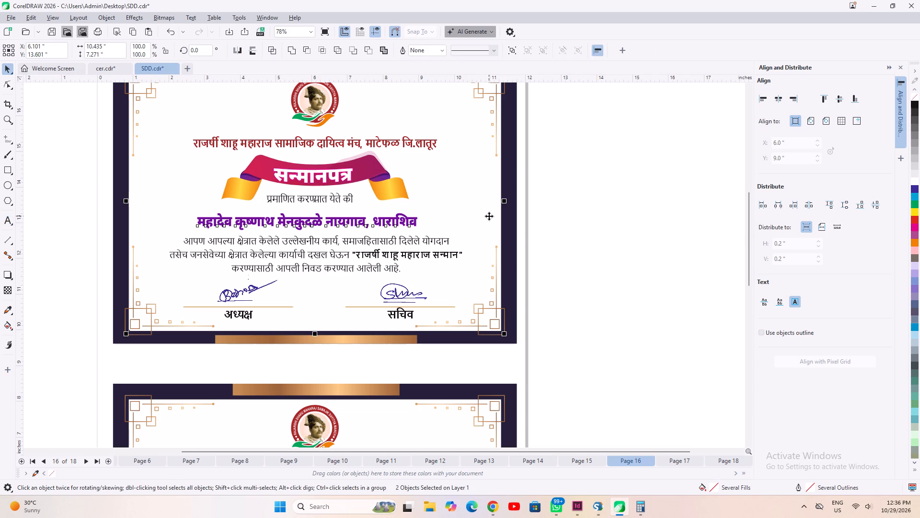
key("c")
left_click(580, 232)
Go on to page 18 and check the recipient lines of its two certificates.
scroll(257, 141, "down", 3)
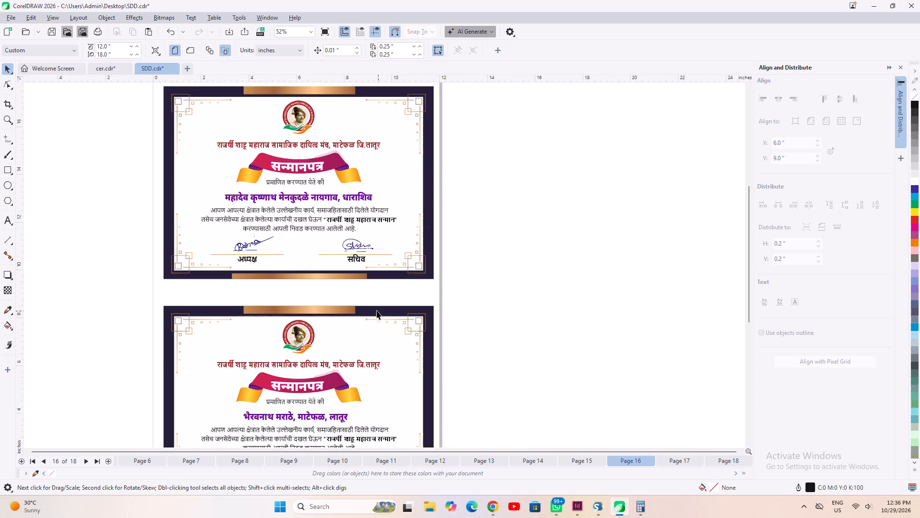
key("Page_Down")
key("Page_Down")
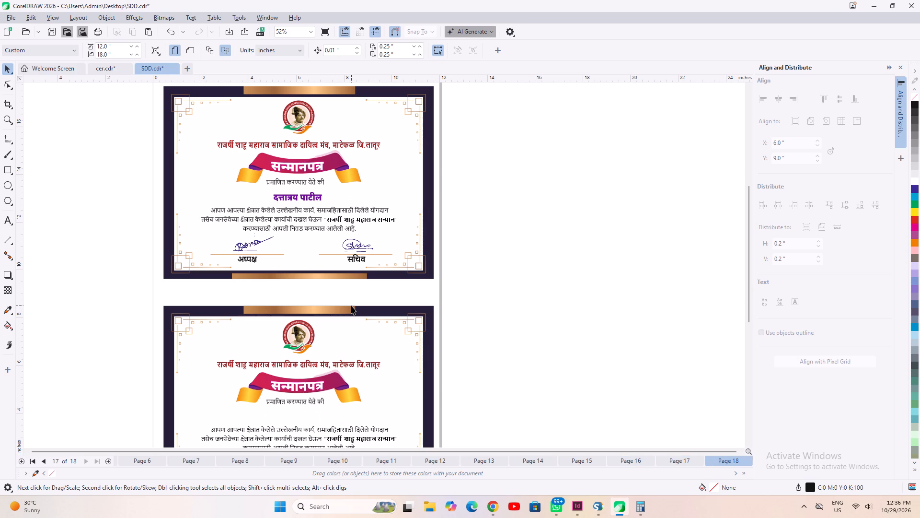
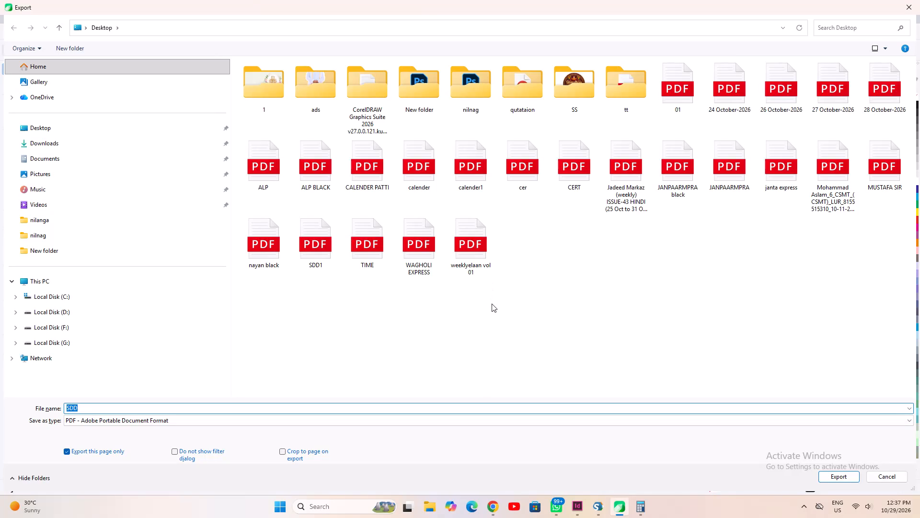
Export pages 1-18 of the certificate document to the desktop as a PDF named SDD.
left_click(863, 487)
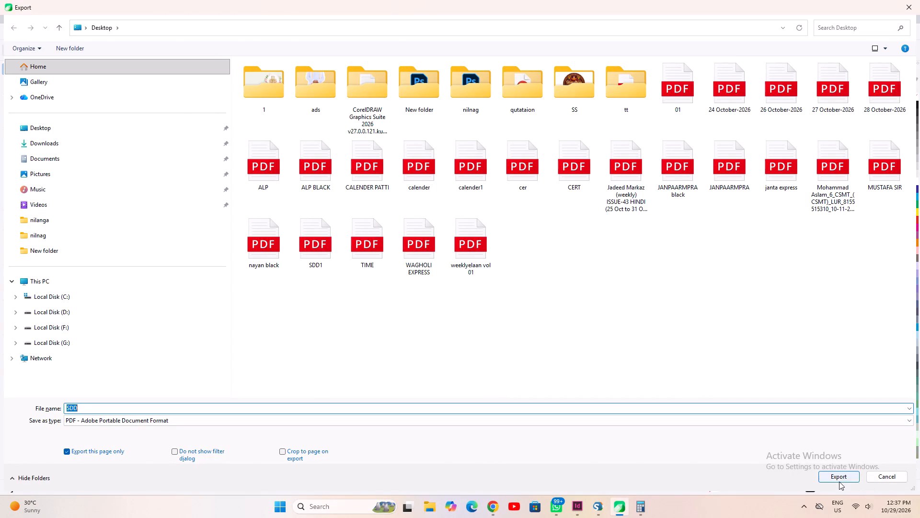
left_click(838, 476)
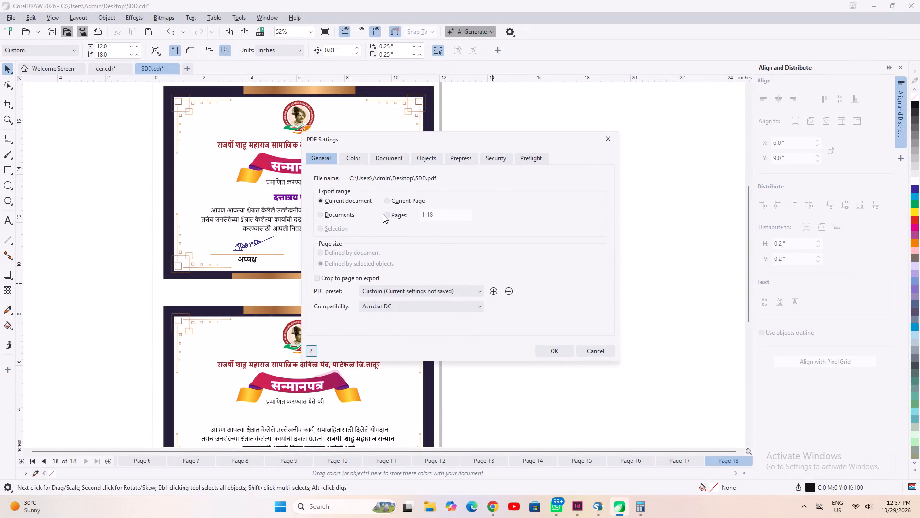
left_click(383, 214)
left_click(388, 215)
left_click(555, 351)
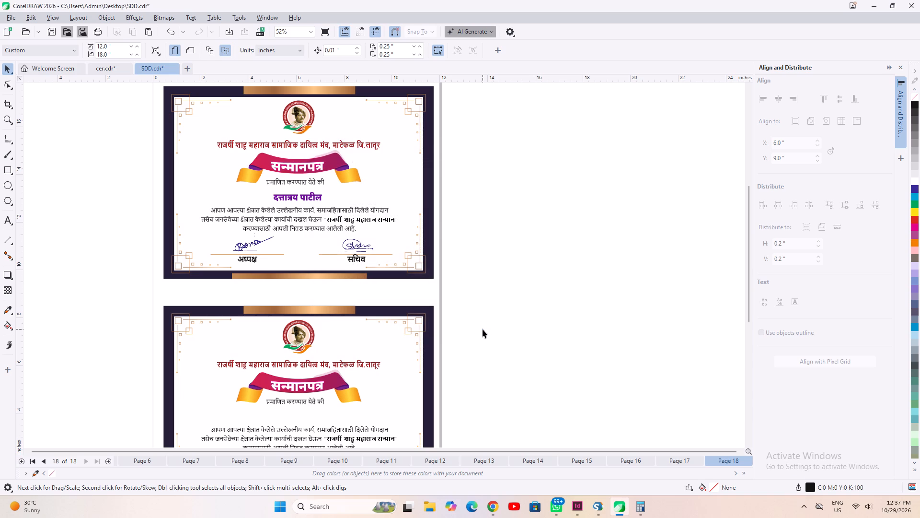
left_click(483, 329)
Switch from CorelDRAW to the Windows desktop.
key("super+d")
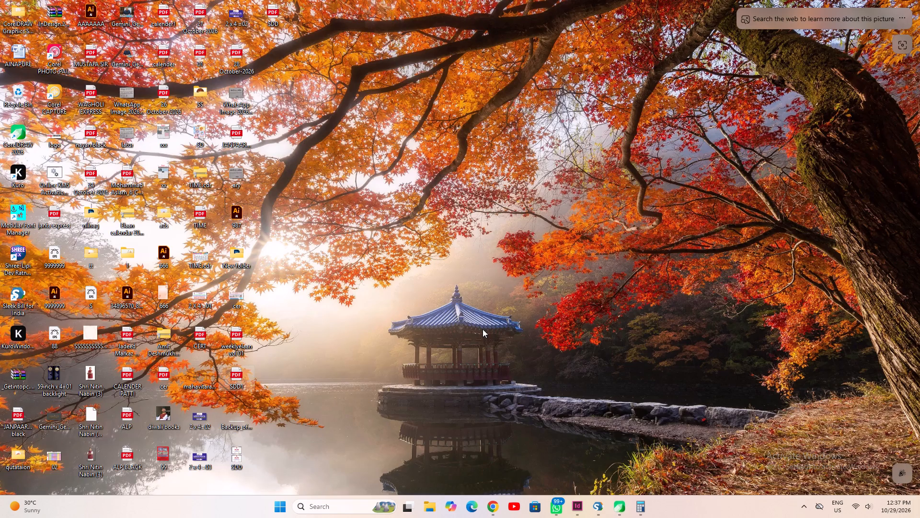
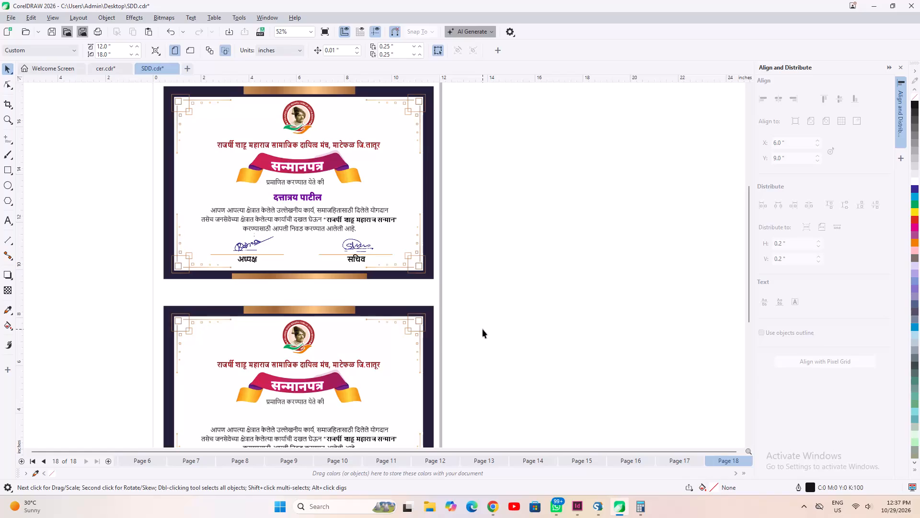
Switch to the desktop, find the earlier exported SDD1 PDF file and delete it.
left_click(483, 329)
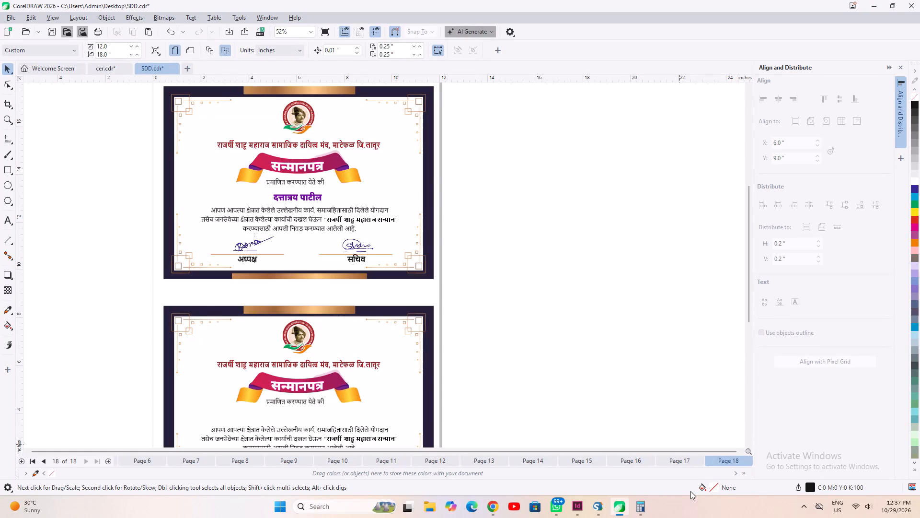
left_click(690, 489)
key("super+d")
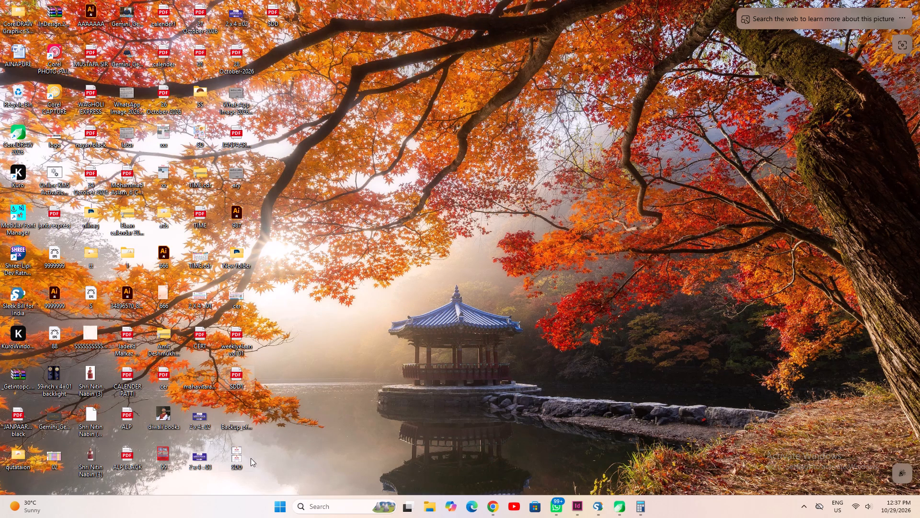
left_click(233, 343)
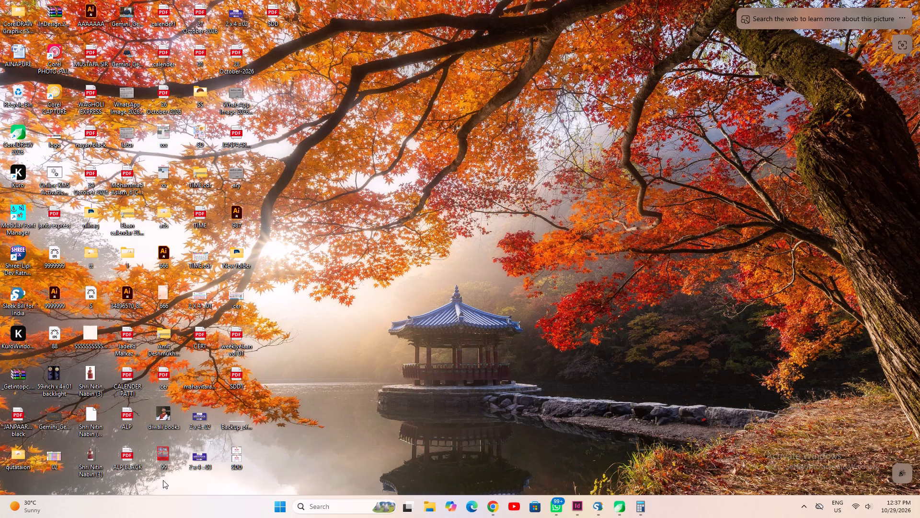
left_click(237, 345)
left_click(237, 341)
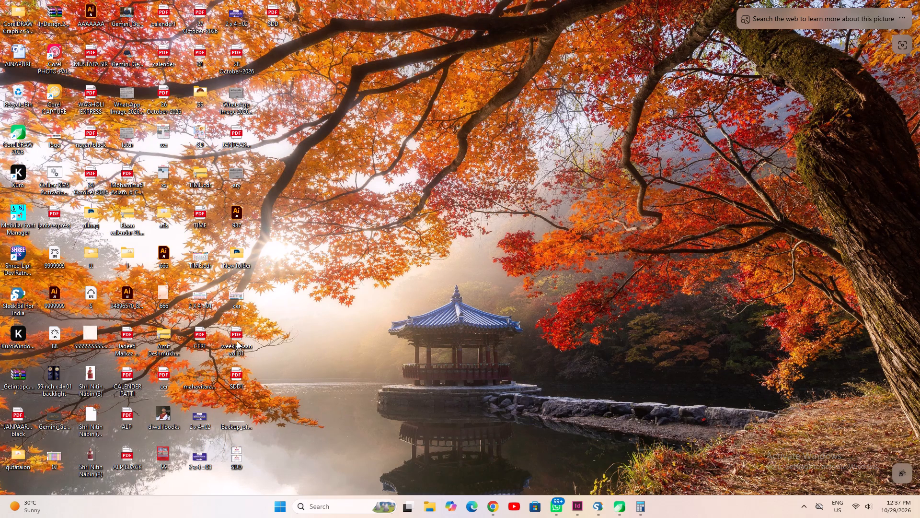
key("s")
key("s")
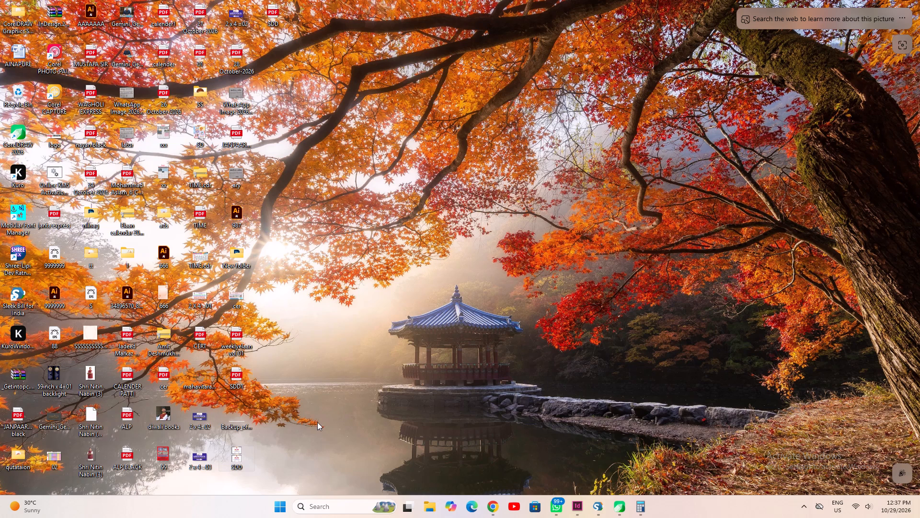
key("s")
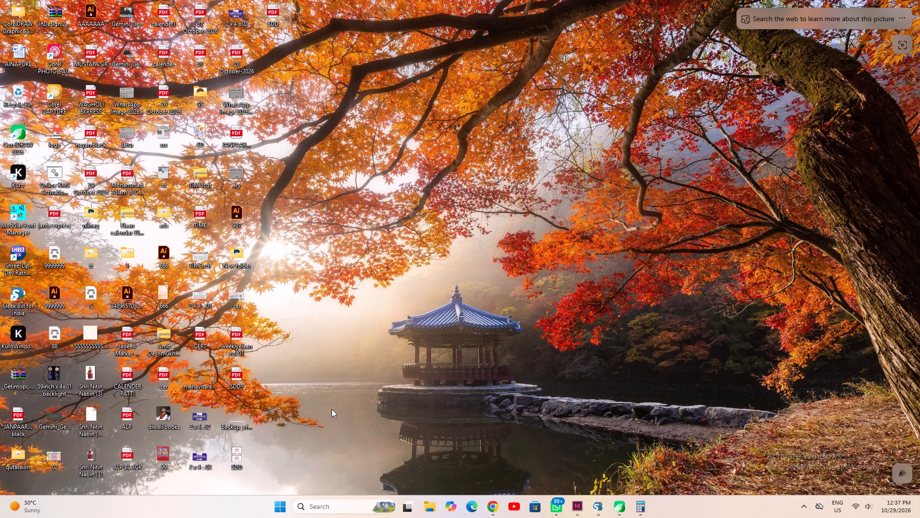
left_click(233, 378)
key("Delete")
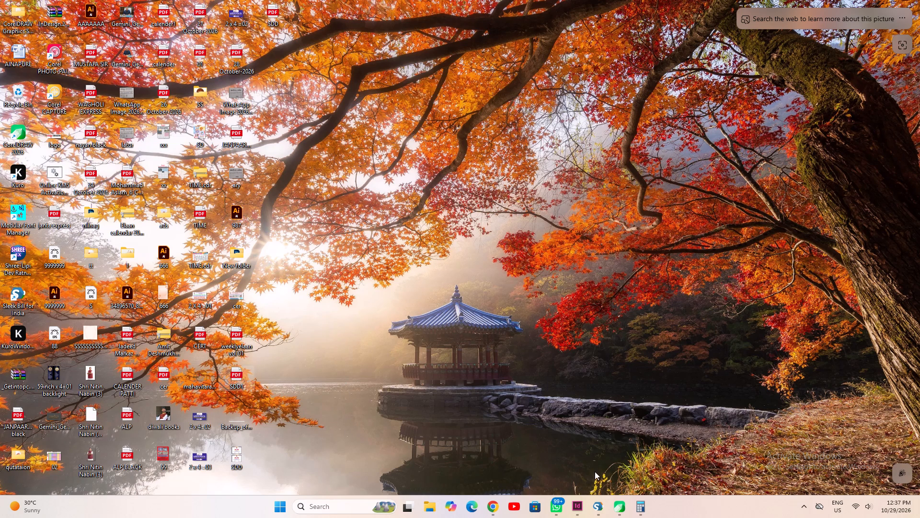
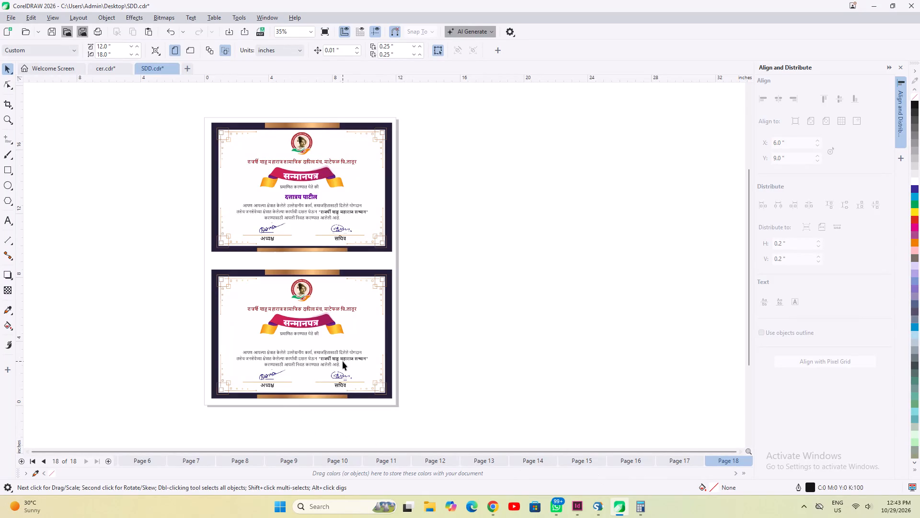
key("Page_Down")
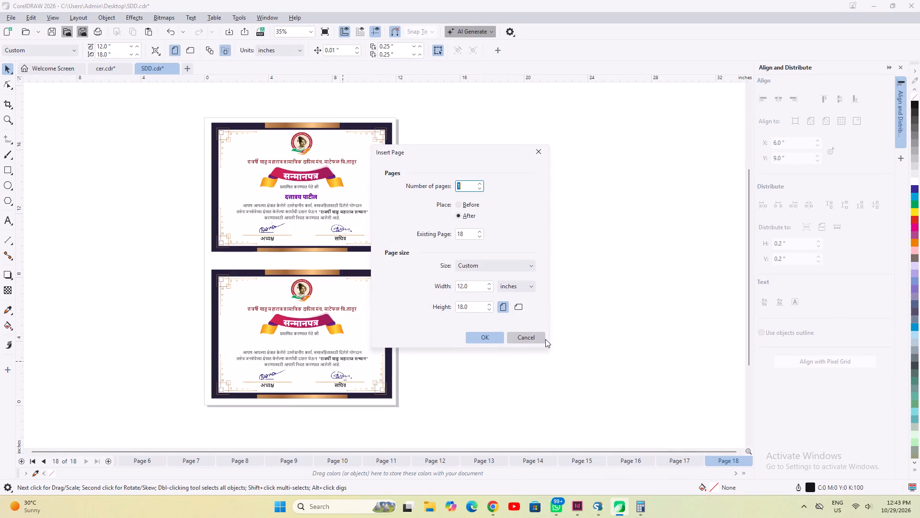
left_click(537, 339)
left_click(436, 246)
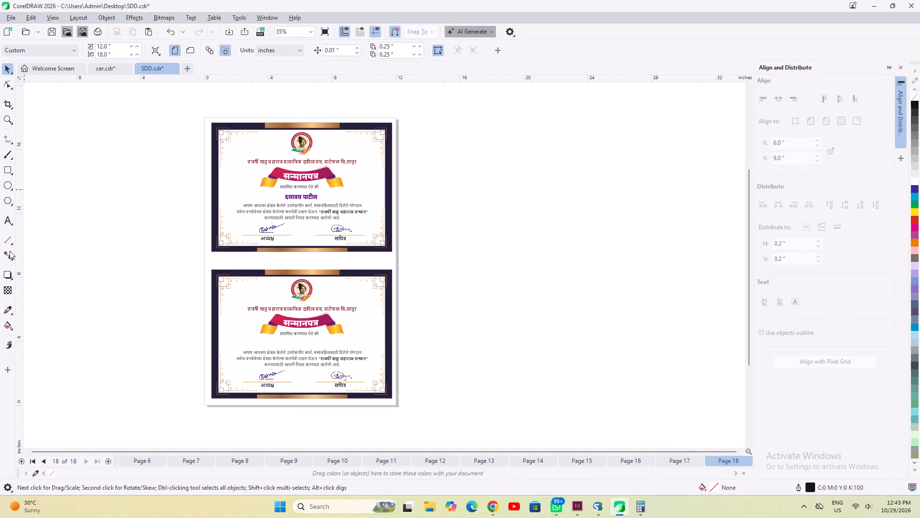
Paste the copied recipient name as text beside page 18 and copy the upper certificate name's outline, fill and text properties onto it.
left_click(7, 219)
left_click(421, 208)
key("ctrl+v")
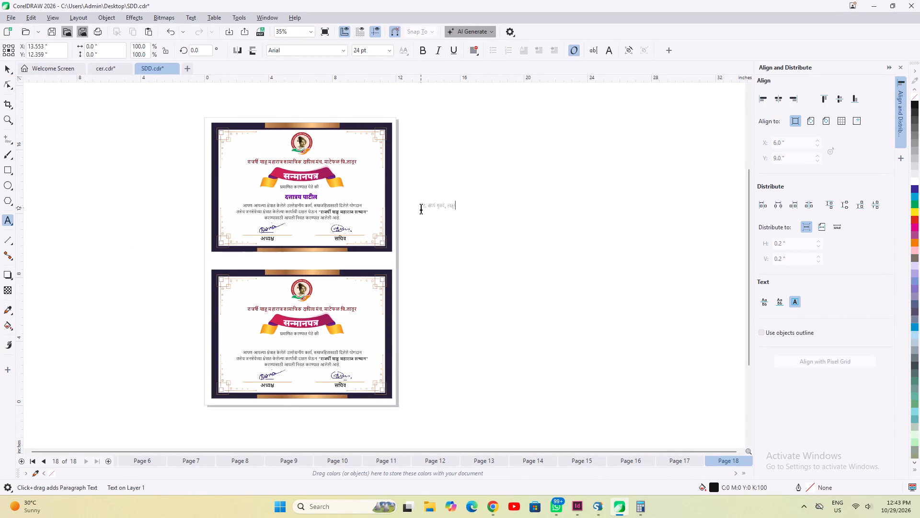
scroll(313, 193, "up", 3)
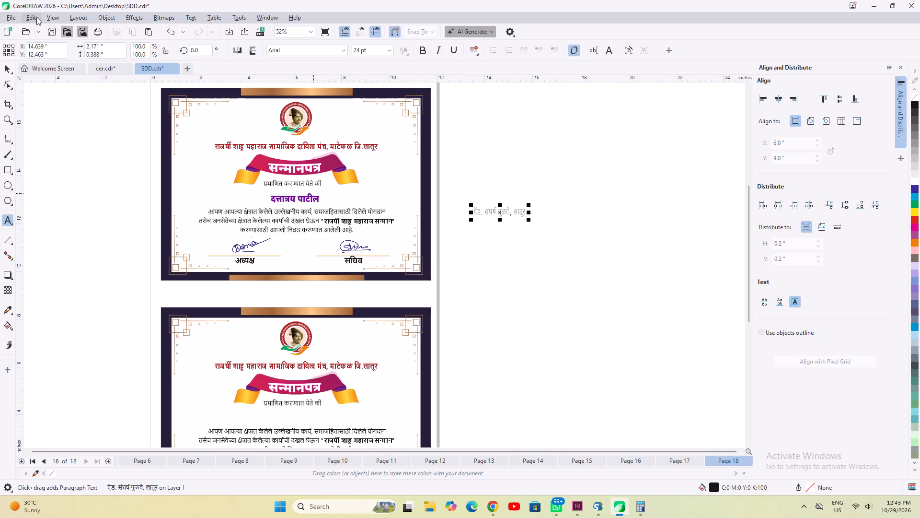
left_click(34, 16)
left_click(64, 108)
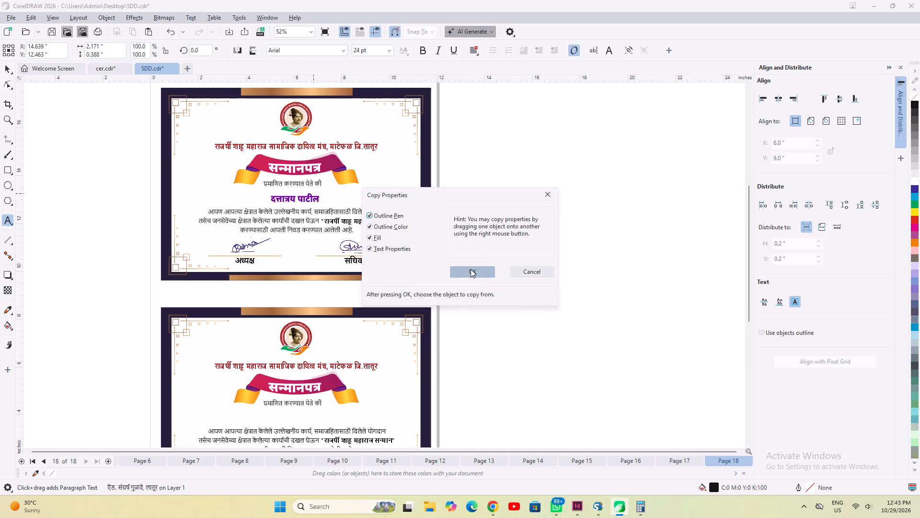
left_click(471, 269)
left_click(286, 199)
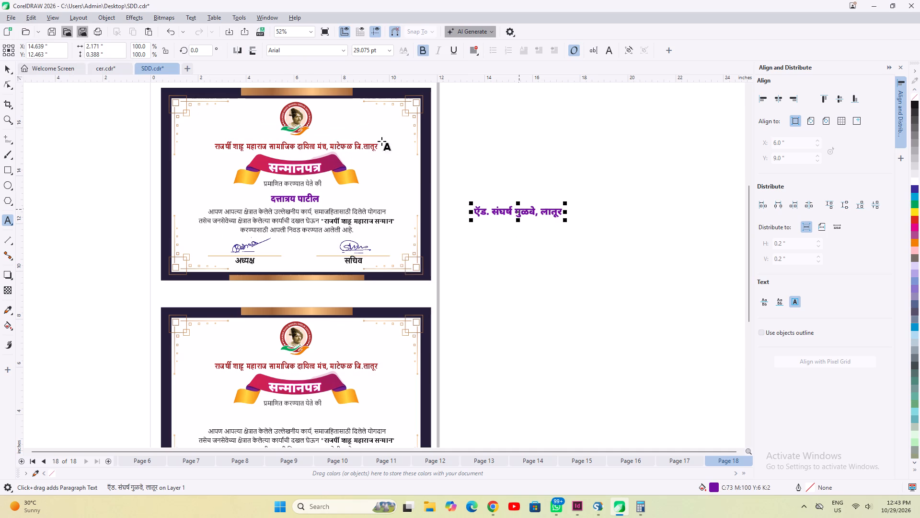
Place the formatted recipient name in the blank name line of page 18's lower certificate and centre it horizontally on the certificate.
left_click(2, 66)
scroll(545, 163, "down", 2)
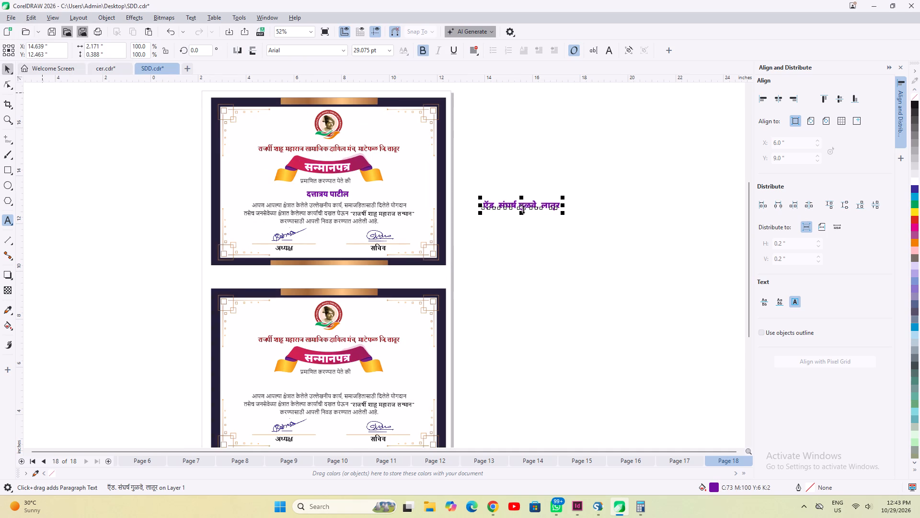
left_click_drag(524, 200, 353, 356)
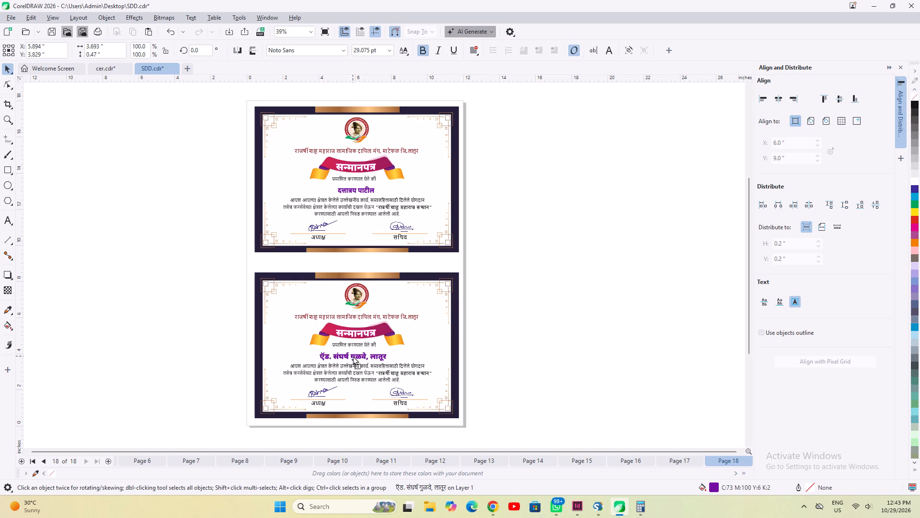
left_click_drag(353, 356, 351, 356)
scroll(355, 356, "up", 5)
left_click_drag(354, 354, 362, 353)
left_click(492, 341, "shift")
key("c")
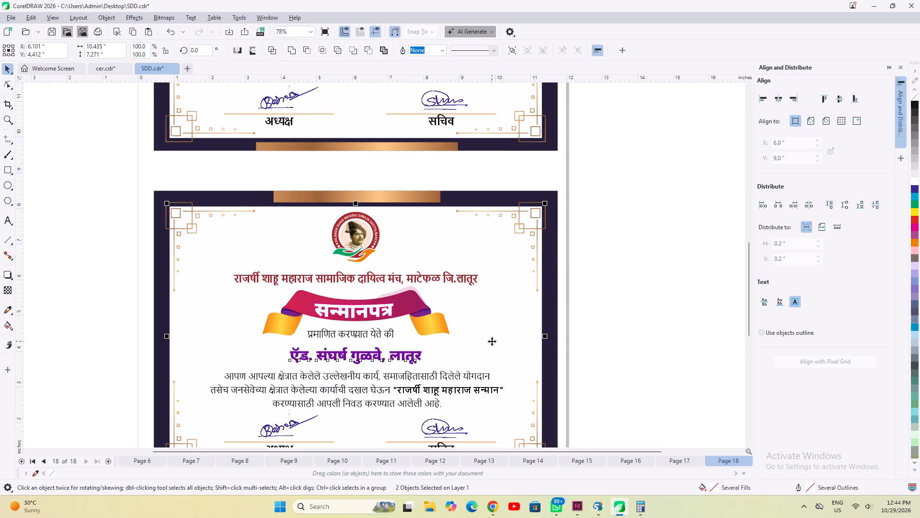
Group all objects of page 18's lower certificate together, and likewise group those of the upper certificate.
left_click_drag(609, 330, 602, 323)
scroll(299, 183, "down", 4)
left_click_drag(175, 174, 455, 376)
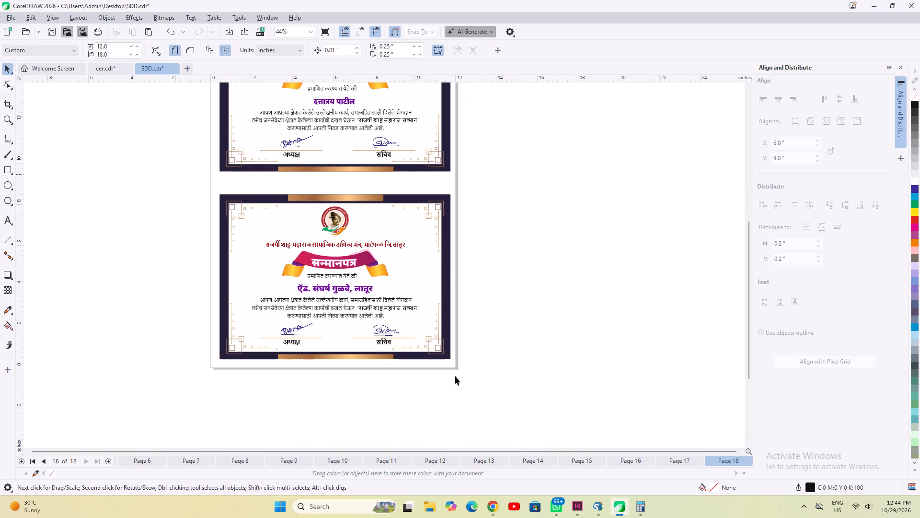
left_click_drag(455, 376, 574, 414)
key("ctrl+g")
scroll(529, 400, "down", 4)
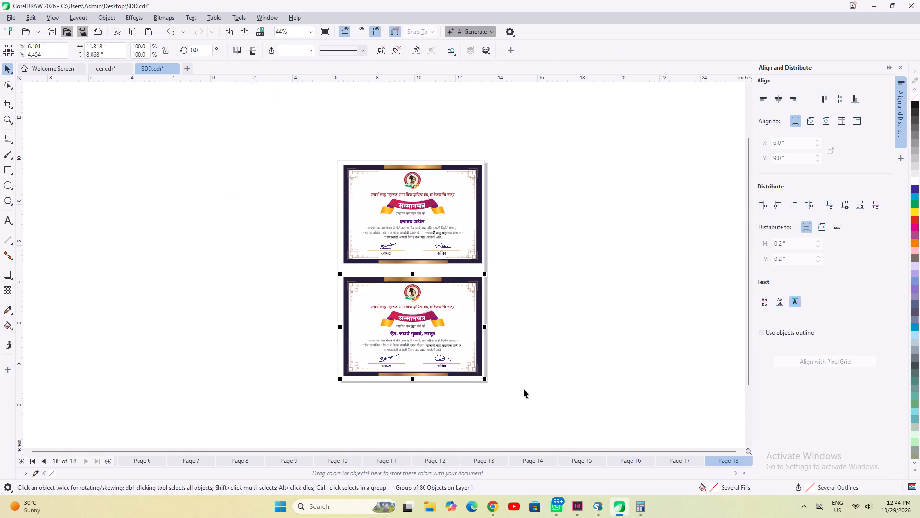
left_click_drag(267, 144, 537, 273)
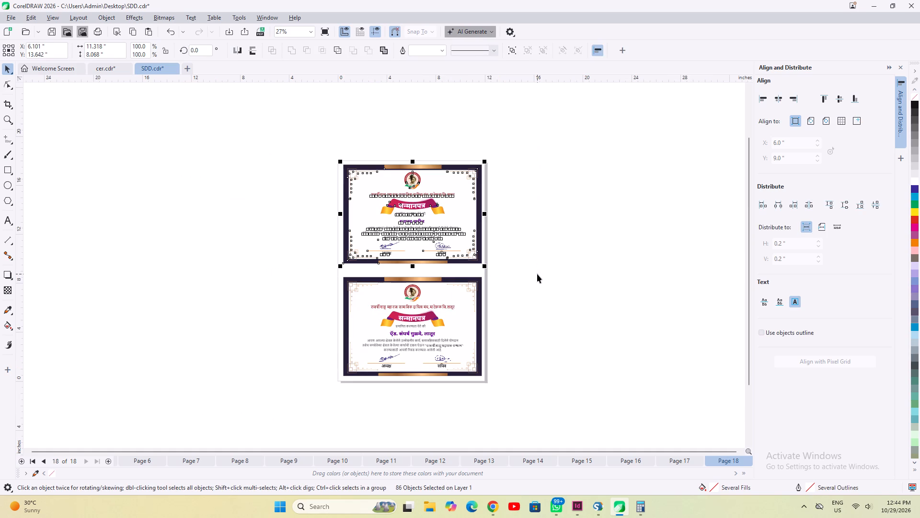
key("ctrl+g")
left_click(537, 274)
left_click(540, 277)
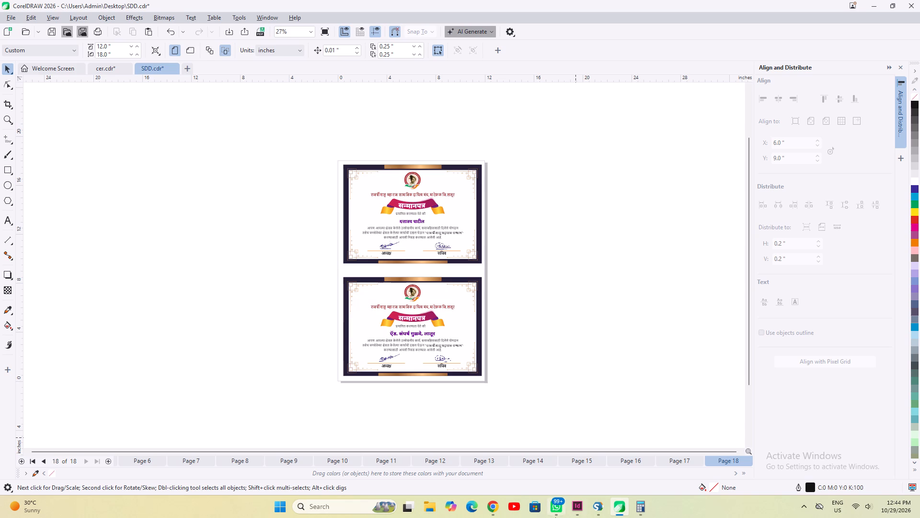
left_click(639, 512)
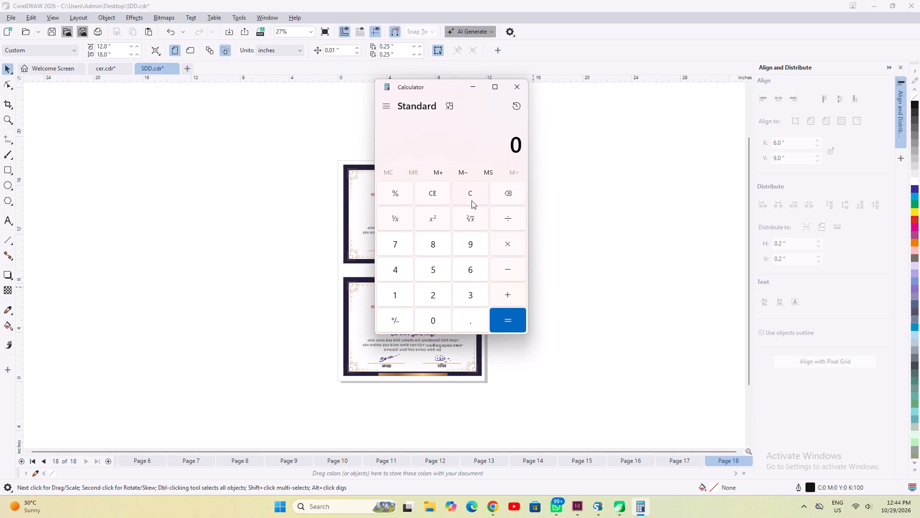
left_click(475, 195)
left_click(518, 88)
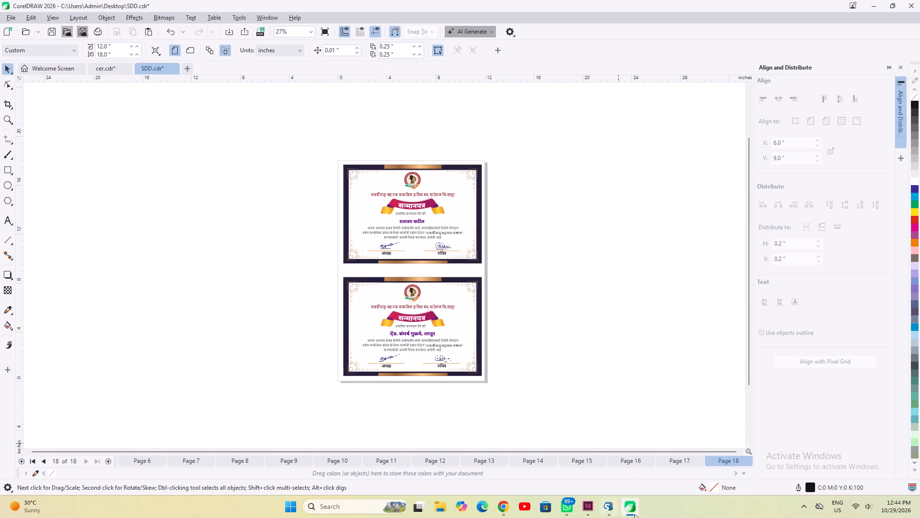
Open Calculator, start a multiplication with 15, and minimise it.
left_click(295, 511)
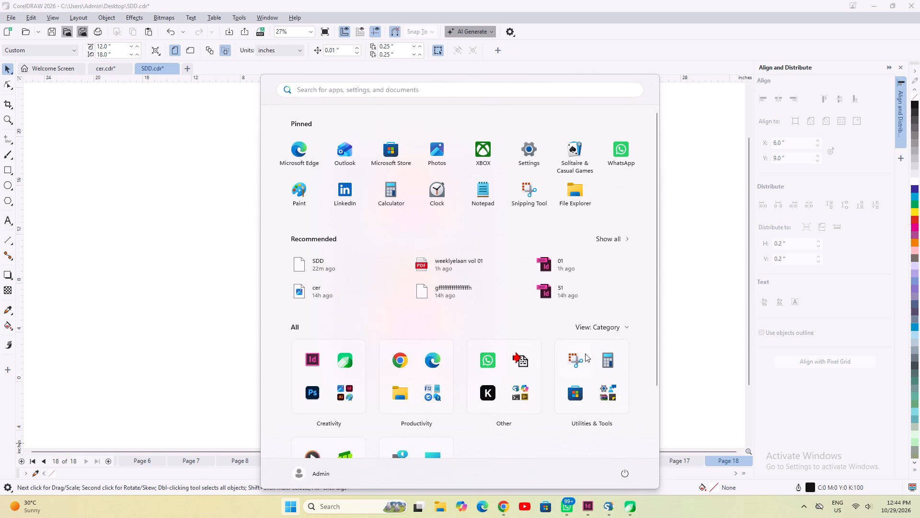
left_click(608, 363)
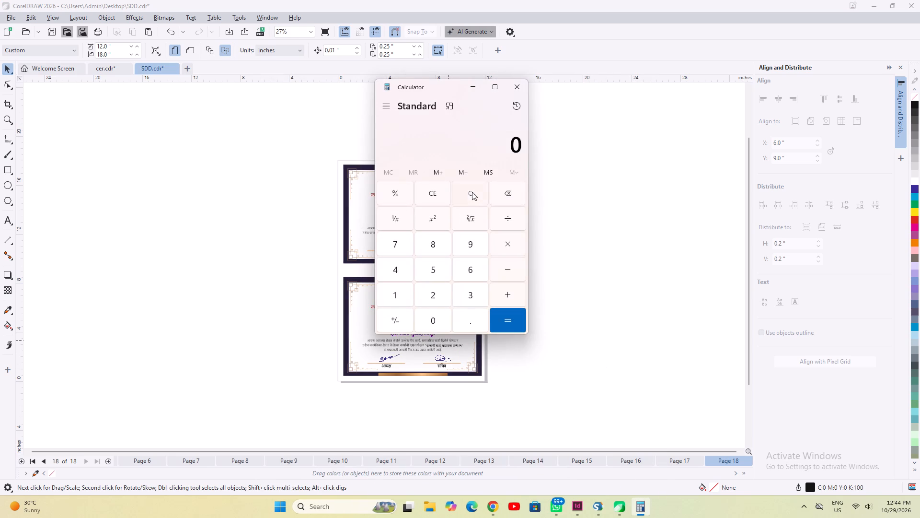
left_click(472, 192)
left_click(388, 293)
left_click(424, 267)
left_click(504, 243)
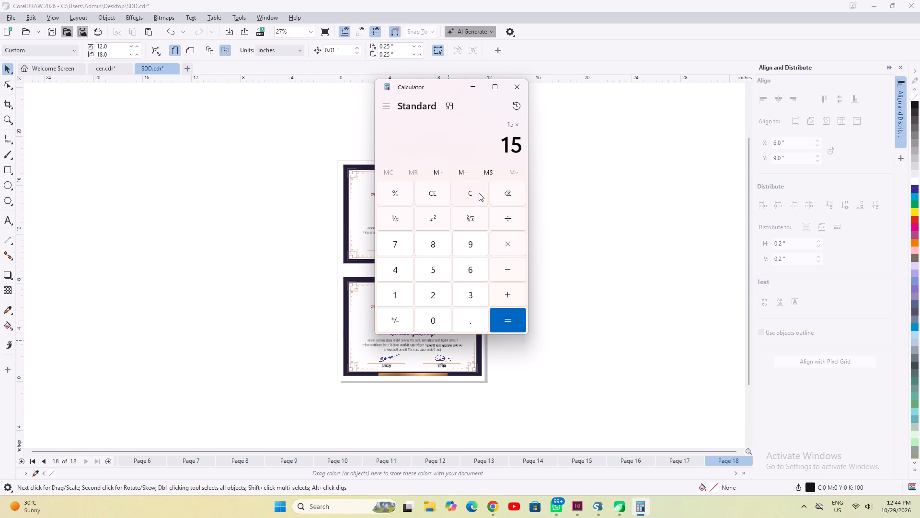
left_click(472, 83)
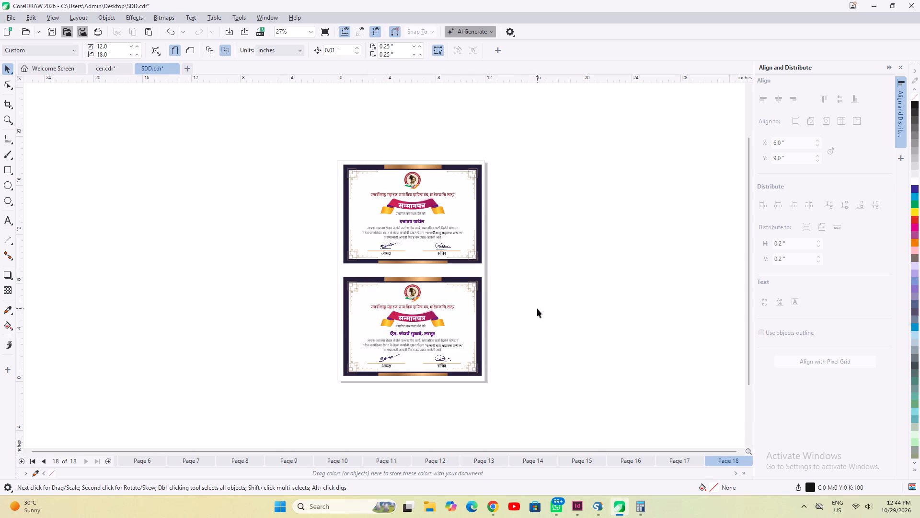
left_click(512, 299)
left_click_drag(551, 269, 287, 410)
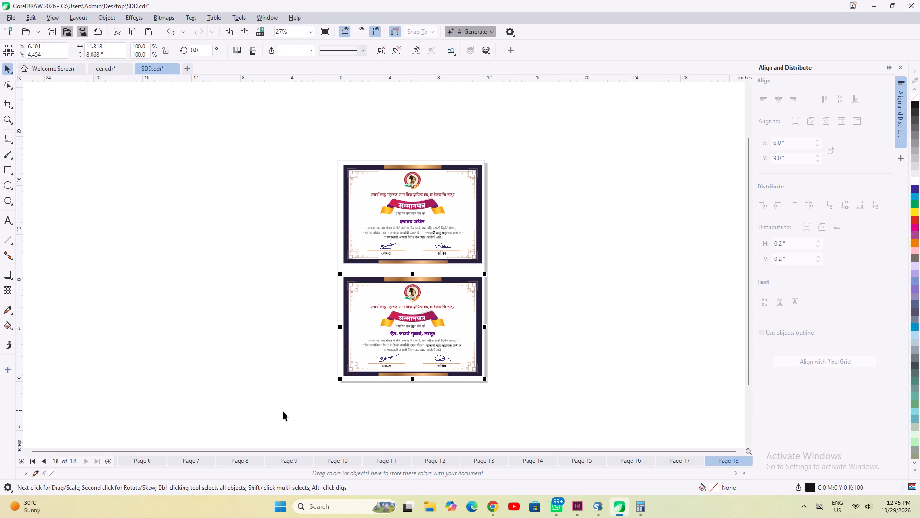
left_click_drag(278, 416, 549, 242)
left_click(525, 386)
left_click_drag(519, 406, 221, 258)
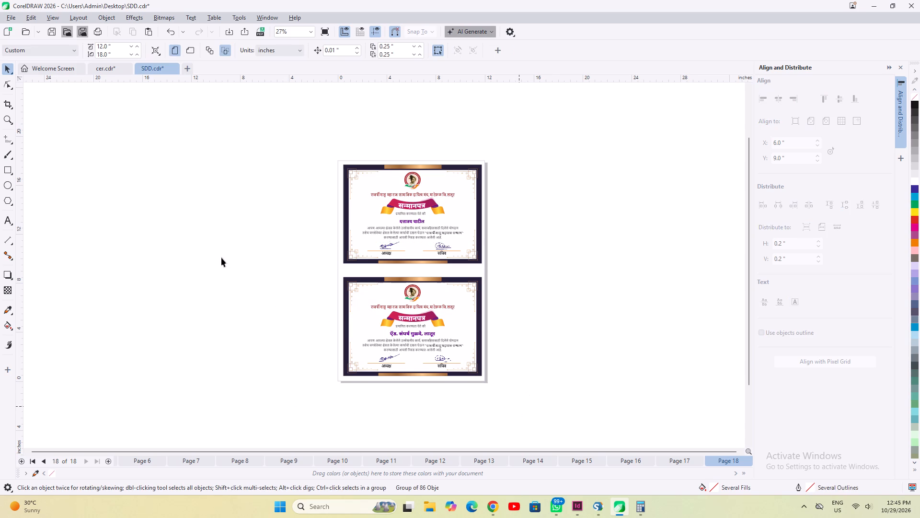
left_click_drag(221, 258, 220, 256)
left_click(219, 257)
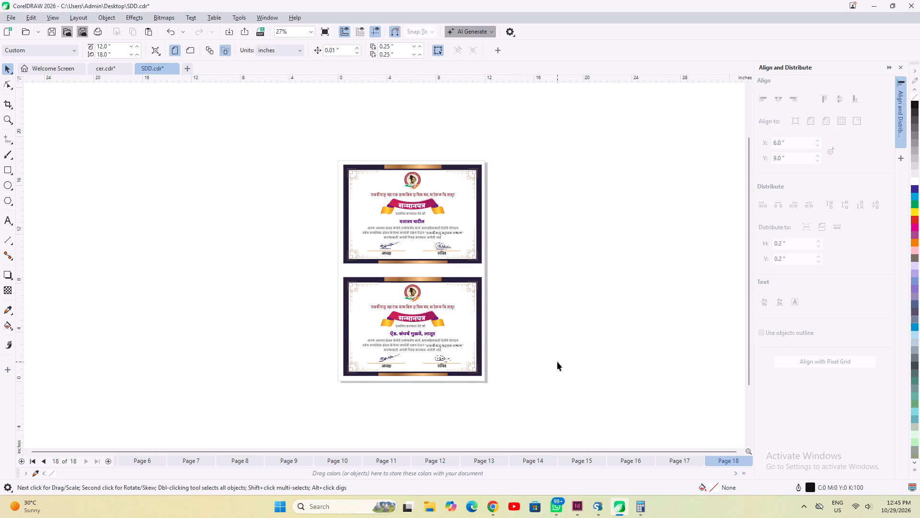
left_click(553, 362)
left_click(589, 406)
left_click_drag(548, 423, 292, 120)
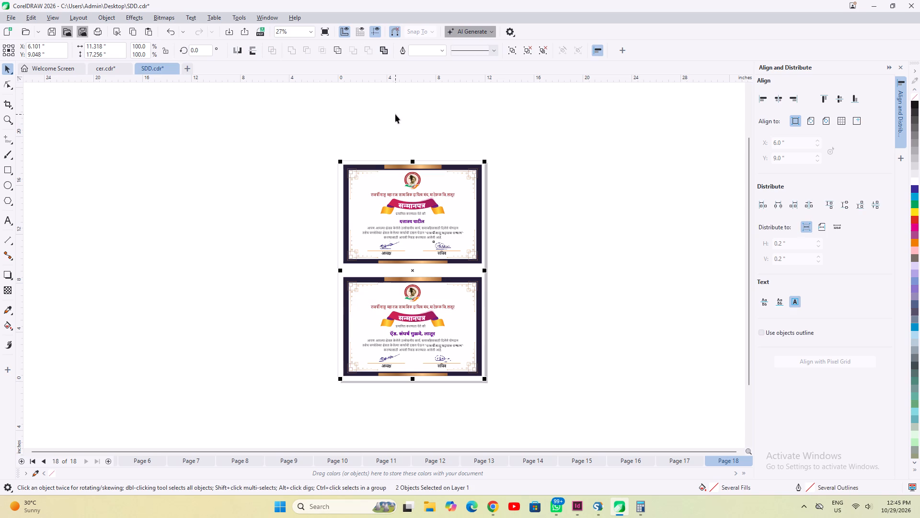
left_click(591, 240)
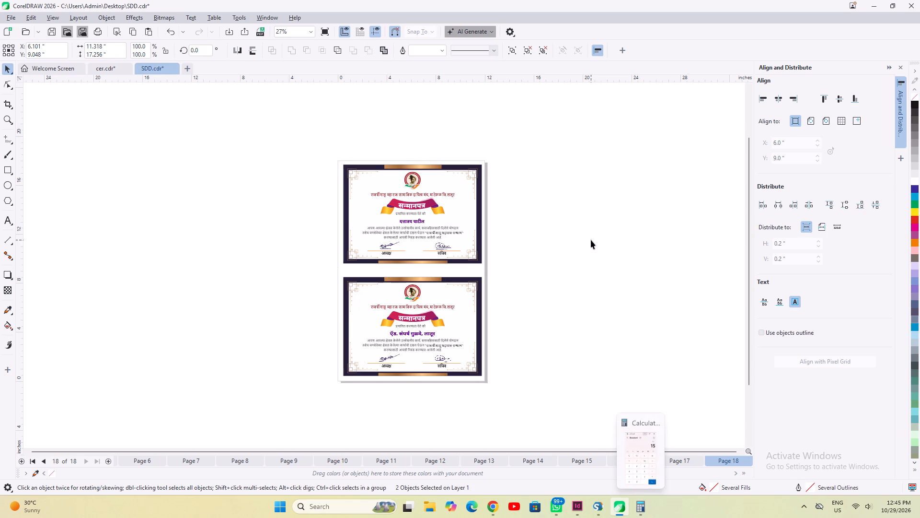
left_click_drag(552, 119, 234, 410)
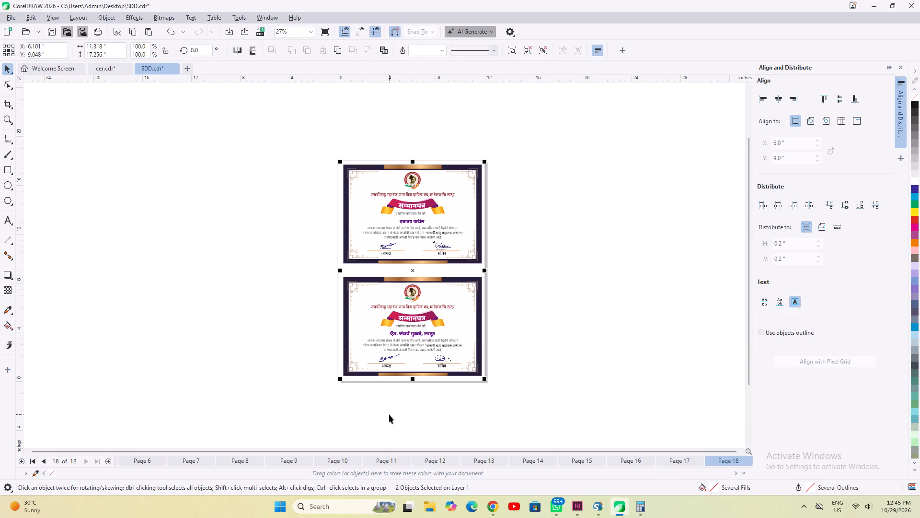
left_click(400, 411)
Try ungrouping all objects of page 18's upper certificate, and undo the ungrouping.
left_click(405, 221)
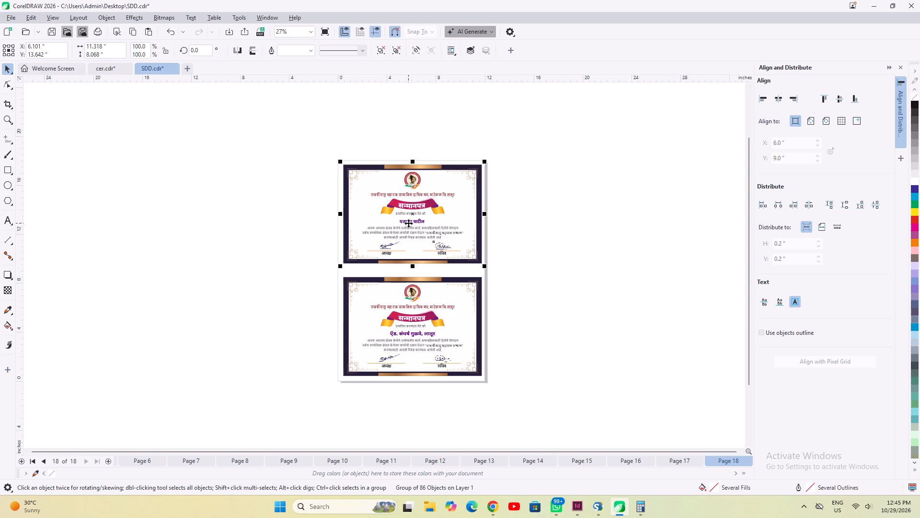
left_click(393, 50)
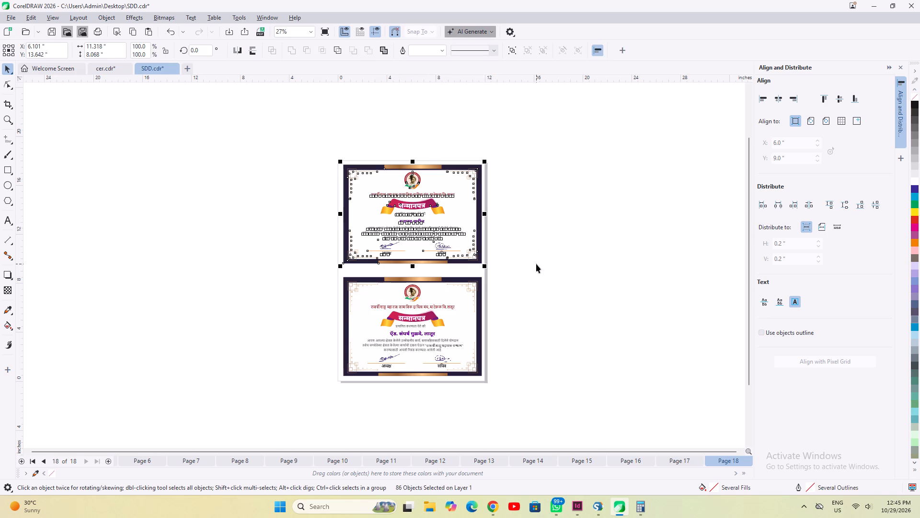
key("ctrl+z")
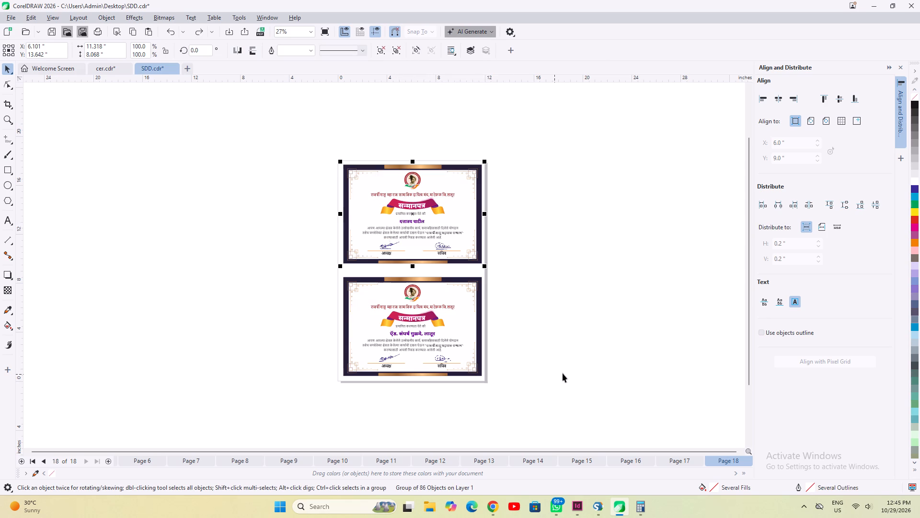
Insert one new page after page 18.
key("Page_Down")
key("Return")
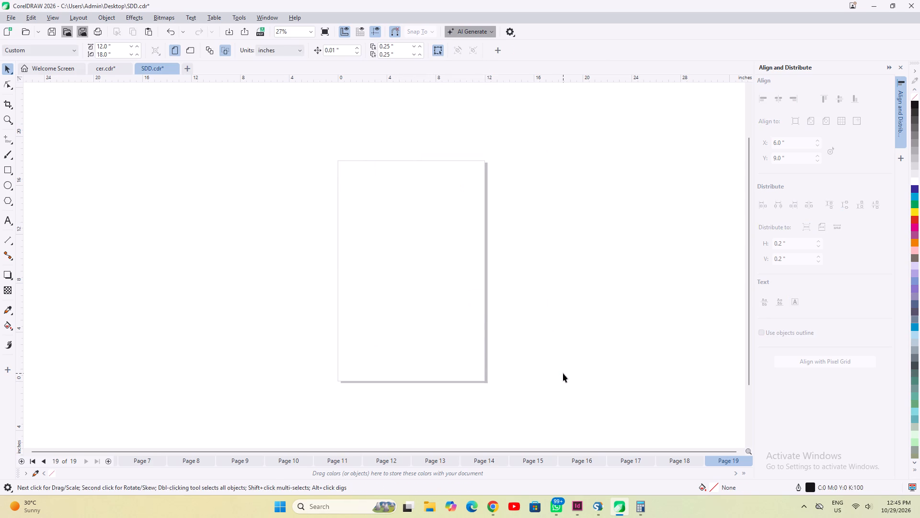
Copy both grouped certificates from page 18 and paste them onto page 19.
left_click(674, 465)
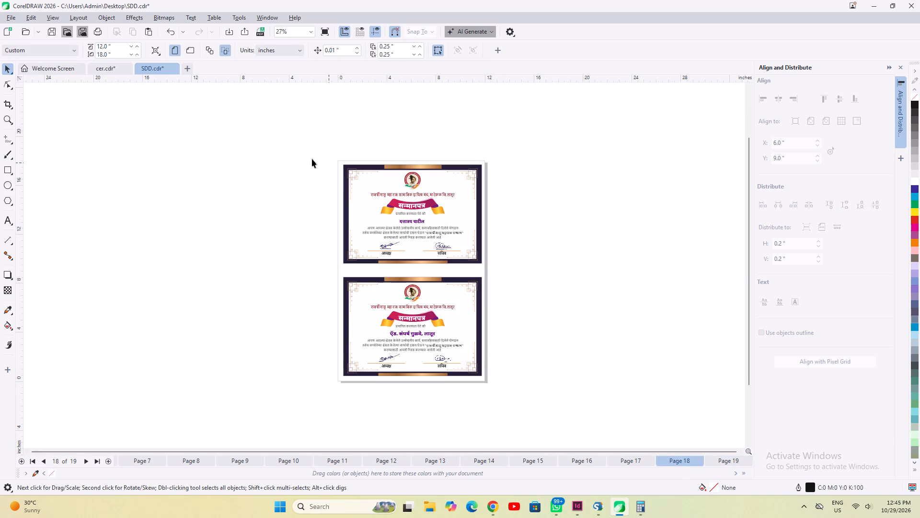
left_click_drag(264, 131, 592, 428)
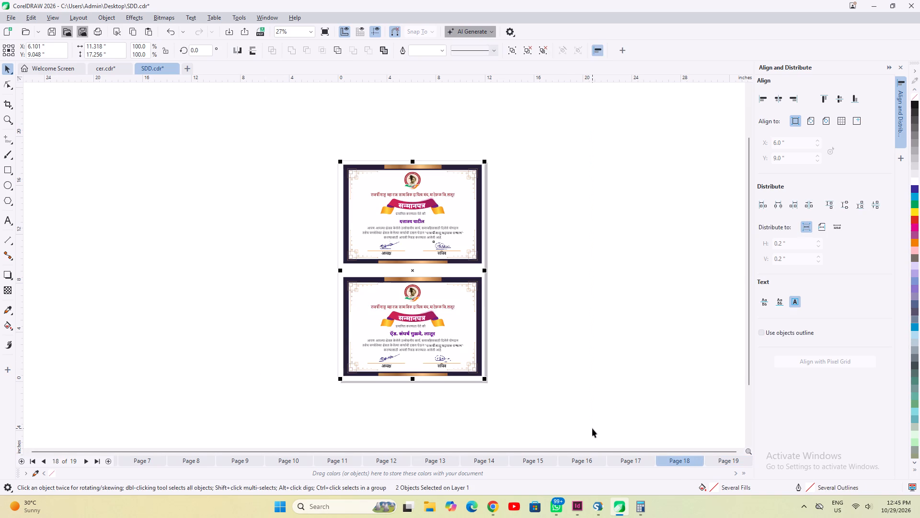
key("ctrl+c")
key("Page_Down")
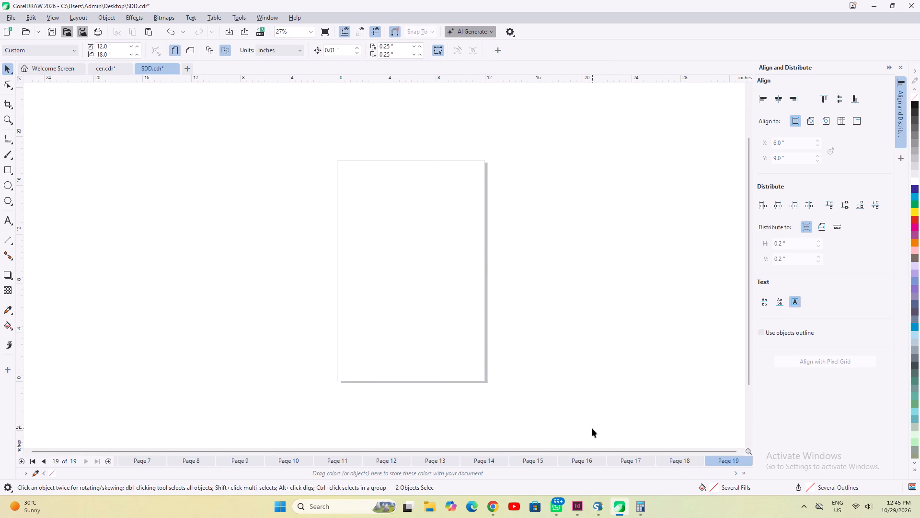
key("ctrl+v")
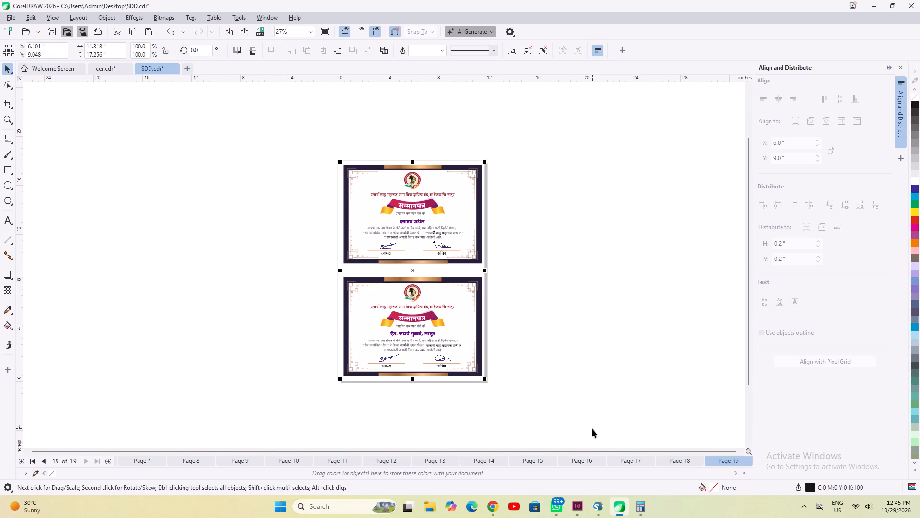
Ungroup the upper certificate on page 19 and delete its recipient name.
left_click(606, 262)
left_click(416, 221)
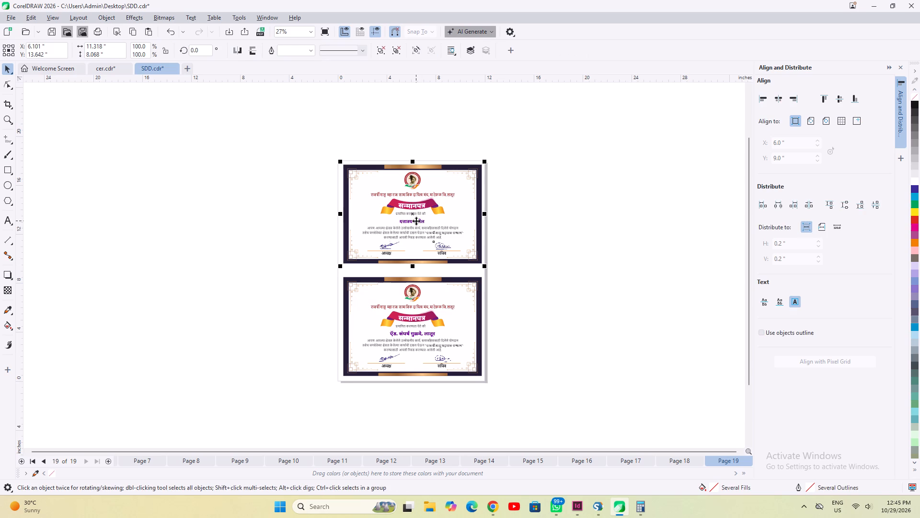
left_click(393, 48)
left_click_drag(581, 201, 578, 208)
left_click(416, 220)
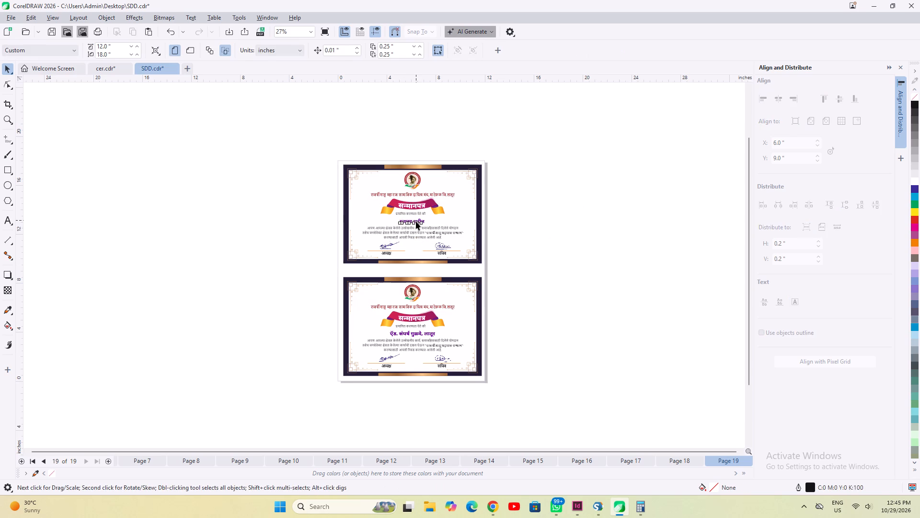
left_click_drag(412, 223, 547, 223)
key("Delete")
Ungroup the lower certificate on page 19 and delete its recipient name.
left_click(407, 333)
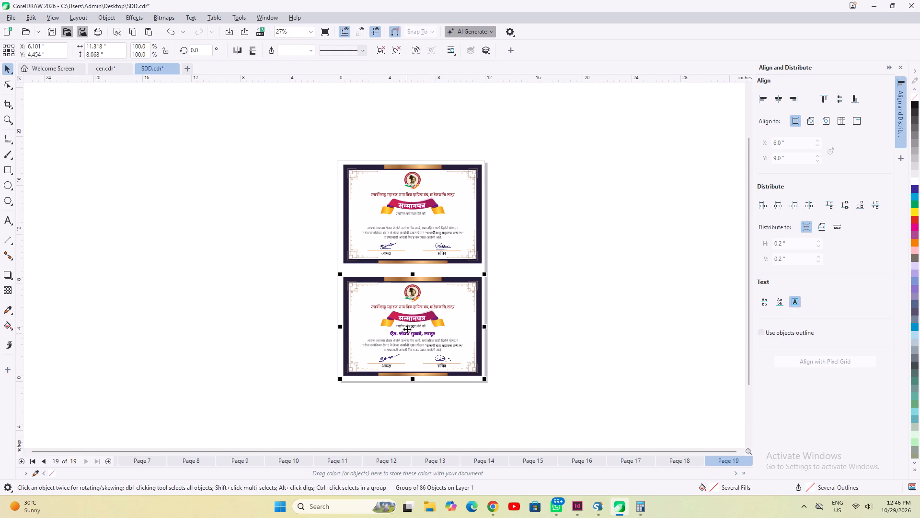
left_click(398, 48)
left_click(533, 179)
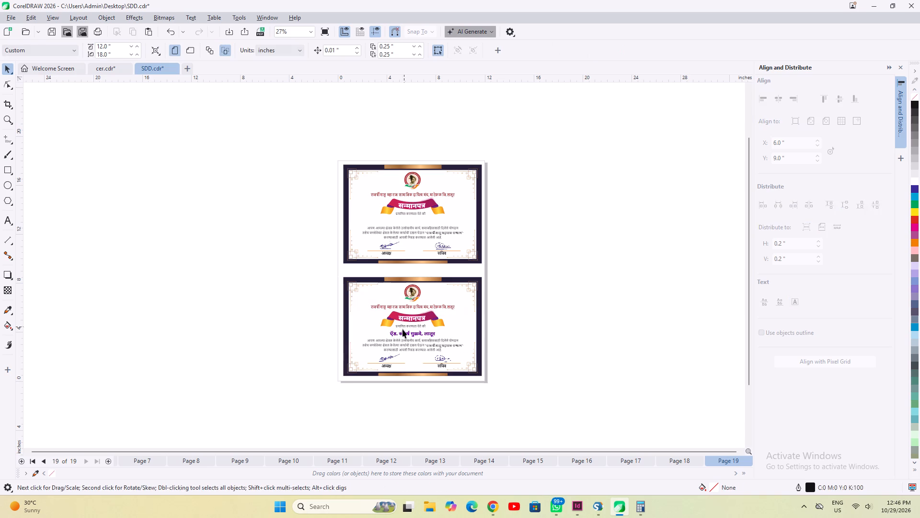
left_click(401, 336)
key("Delete")
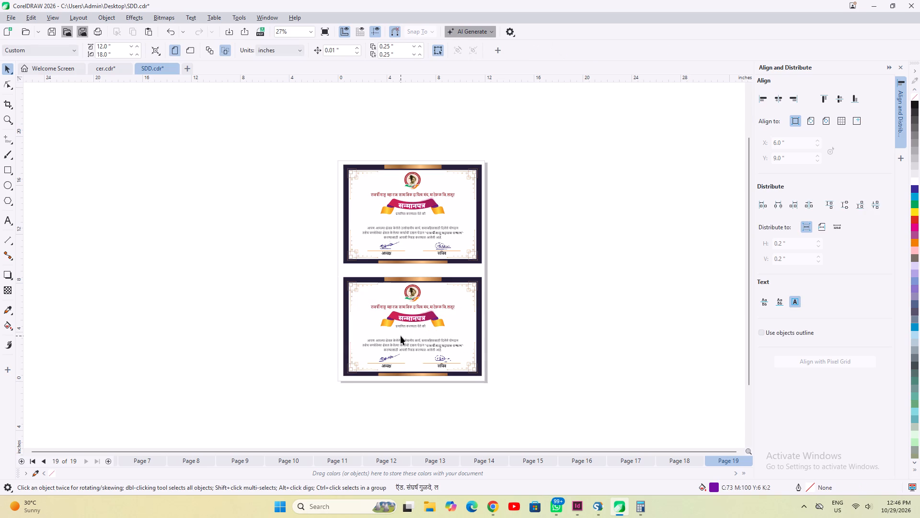
Copy both nameless certificates from page 19 and paste them onto one new page inserted after it.
left_click_drag(264, 110, 585, 421)
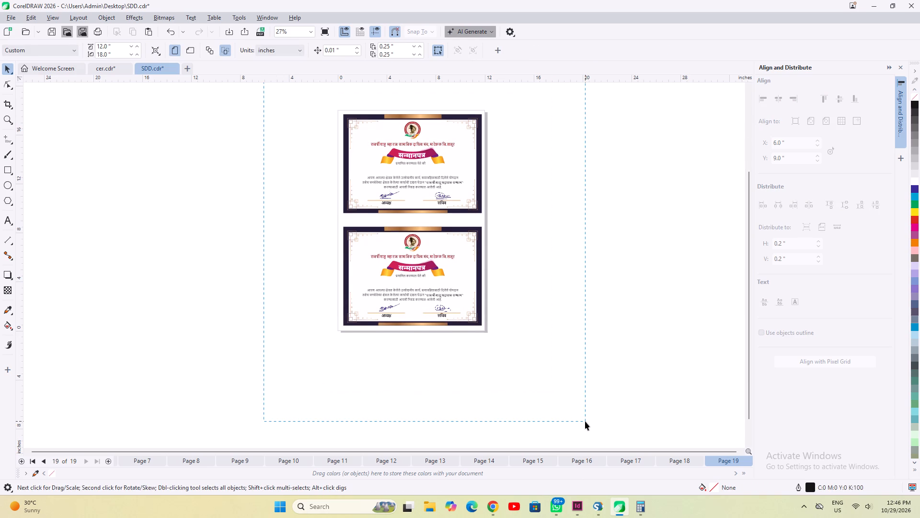
key("ctrl+c")
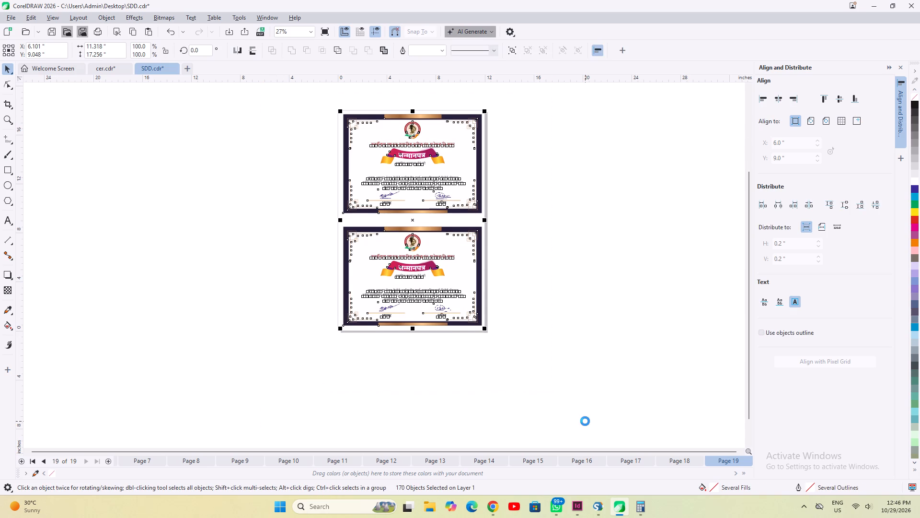
key("Page_Down")
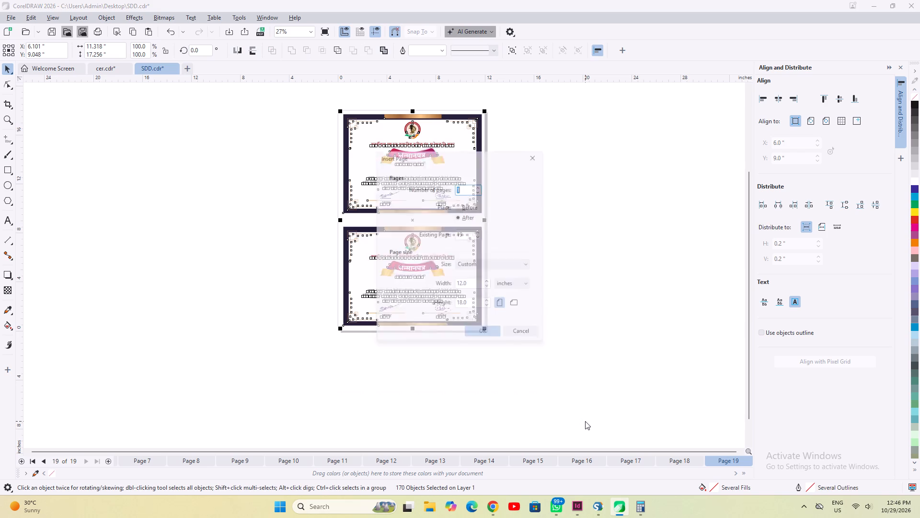
key("Return")
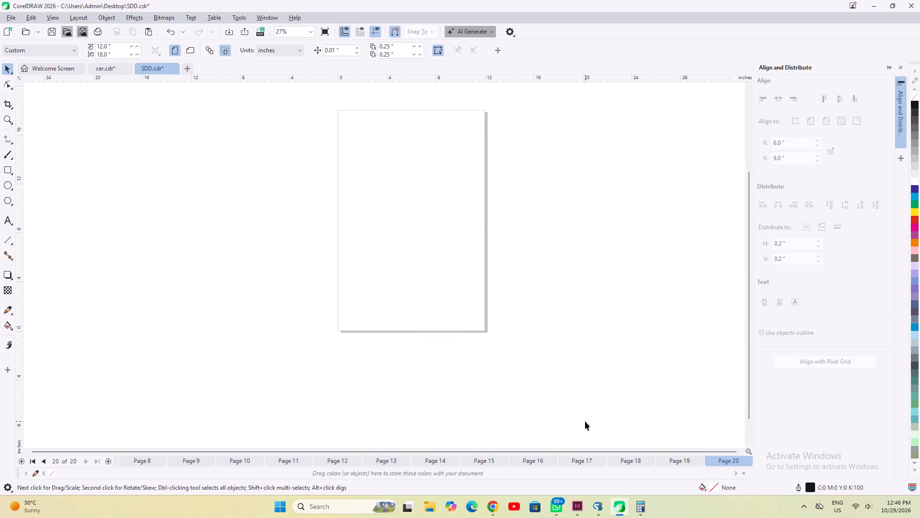
key("ctrl+v")
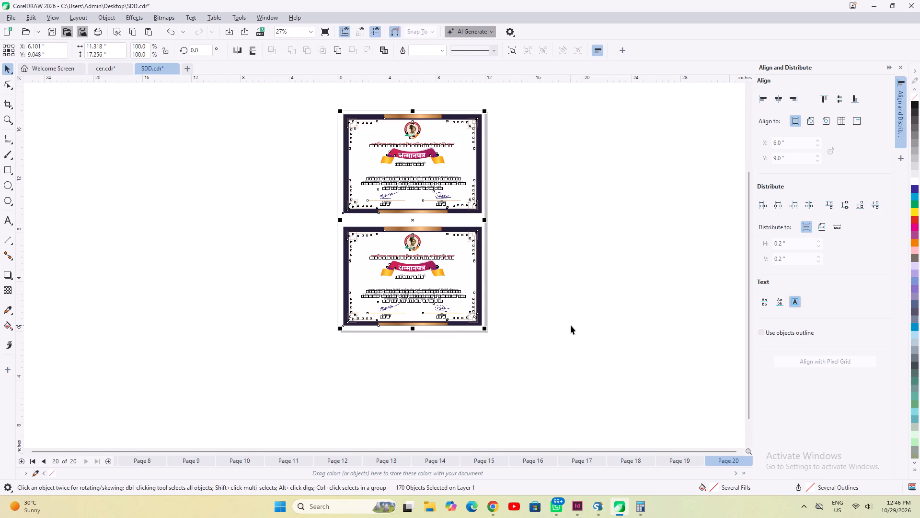
Group the objects of the lower and upper certificates on page 20 into one separate group each.
left_click(571, 325)
left_click_drag(577, 399, 266, 218)
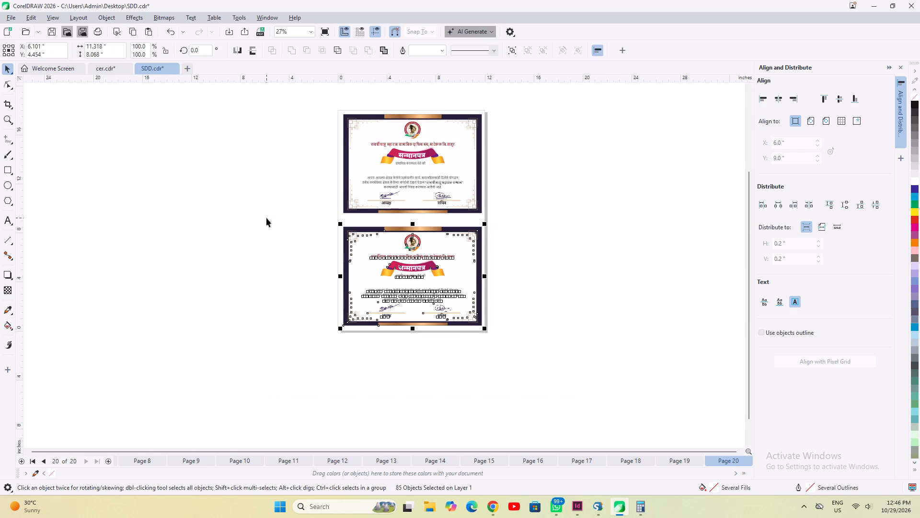
key("ctrl+g")
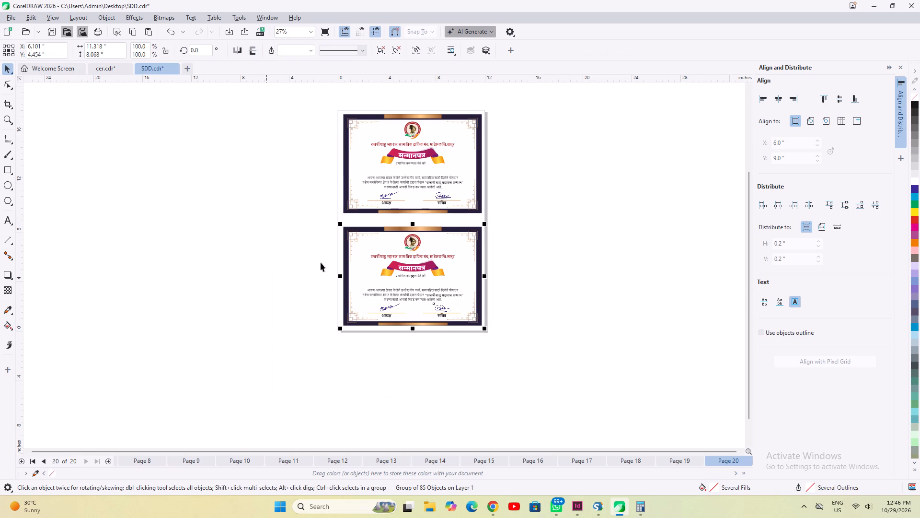
left_click(550, 182)
left_click_drag(511, 96, 258, 224)
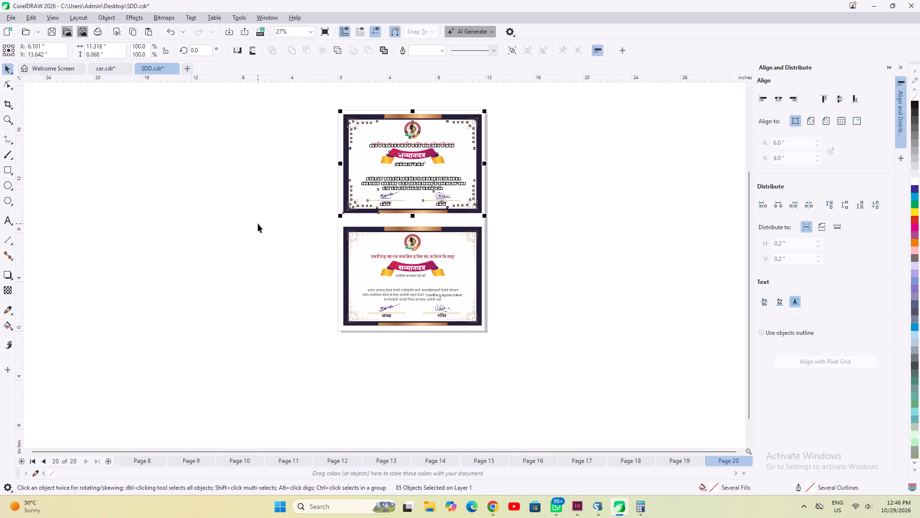
key("ctrl+g")
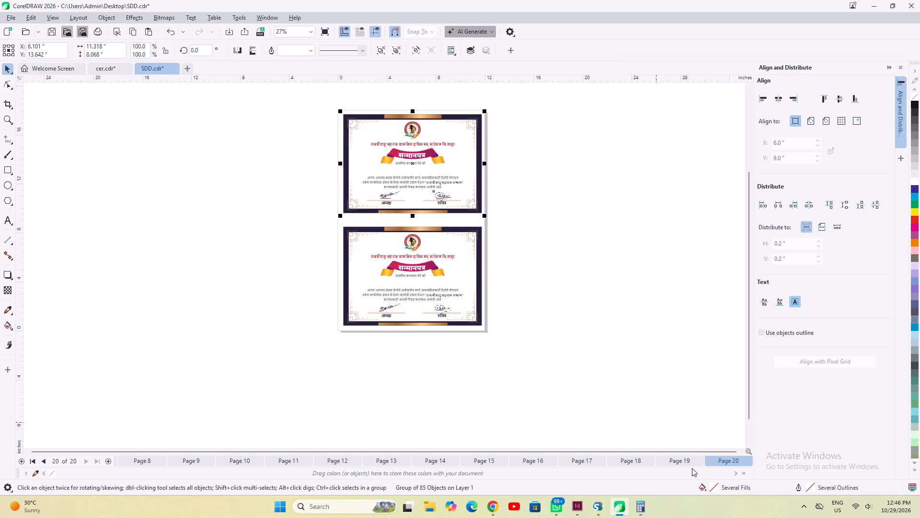
Check the certificates on pages 18 and 19, ending on page 19.
left_click(686, 457)
left_click(624, 458)
left_click(674, 463)
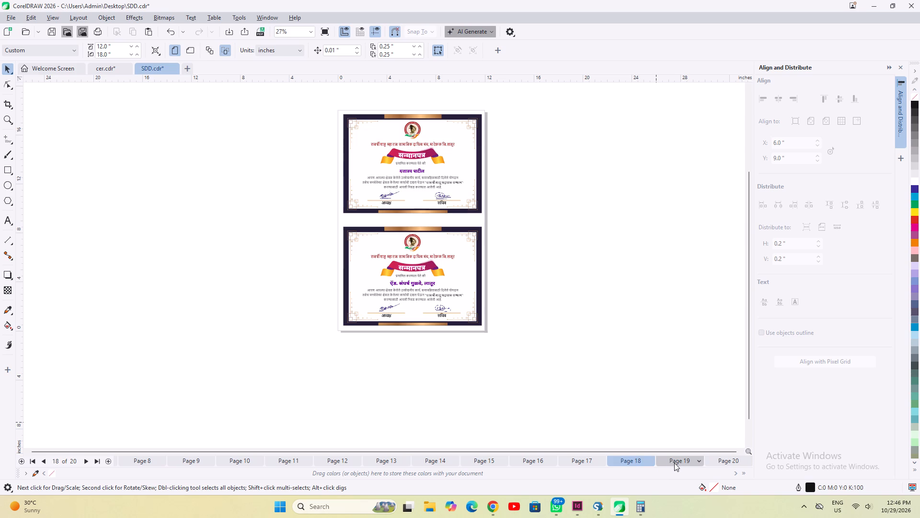
left_click(685, 461)
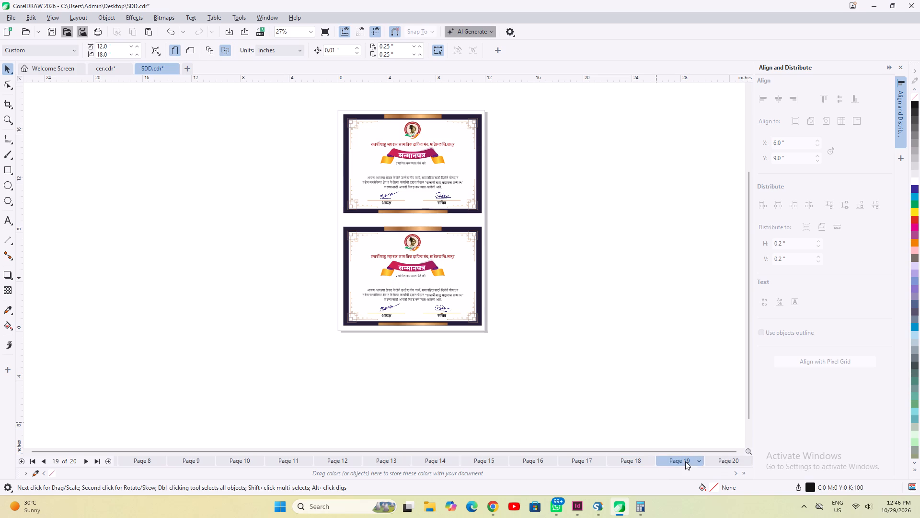
left_click(575, 376)
Switch to Calculator, clear the pending calculation, and minimise it.
left_click(640, 509)
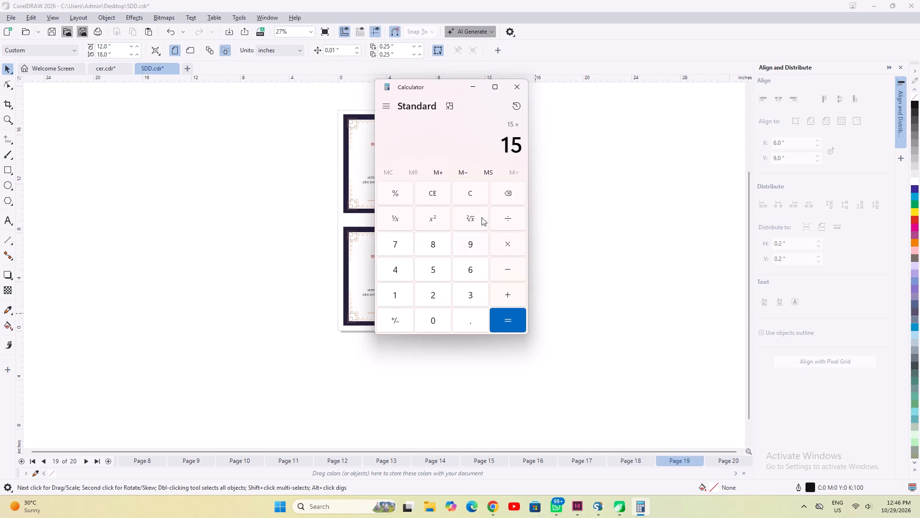
left_click(472, 189)
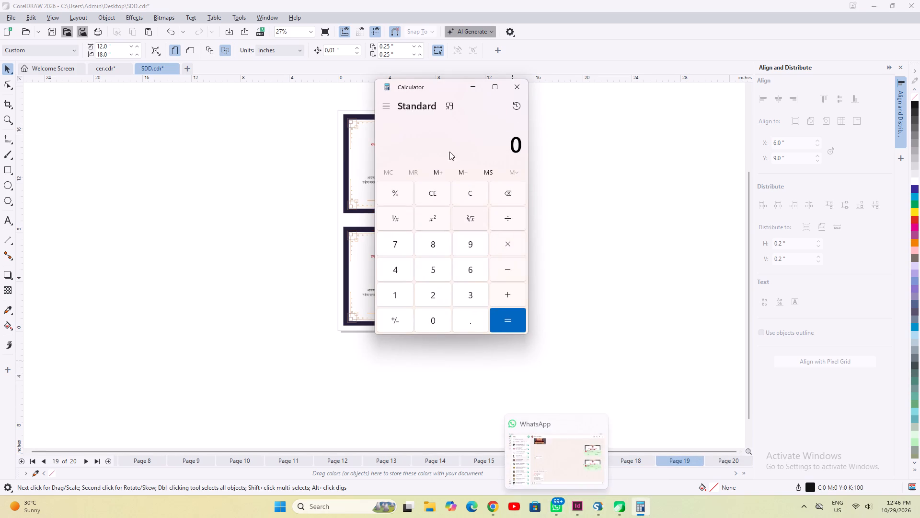
left_click(424, 89)
left_click(468, 86)
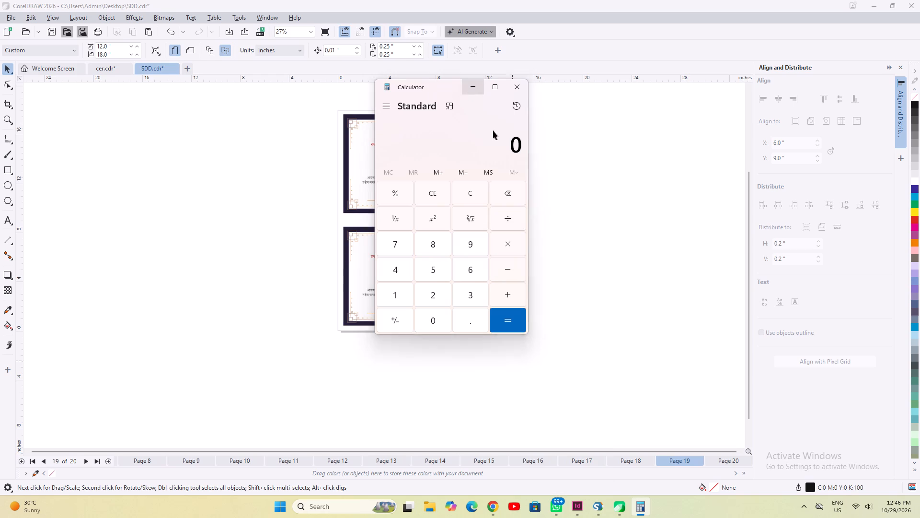
Select all objects of both certificates on page 19.
left_click_drag(546, 359, 548, 373)
left_click_drag(574, 409, 304, 95)
left_click_drag(295, 96, 408, 213)
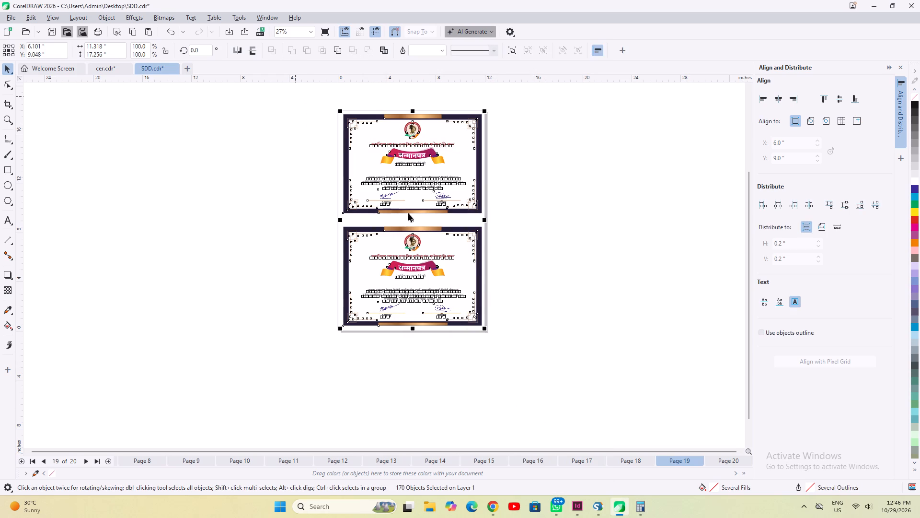
left_click_drag(408, 213, 590, 388)
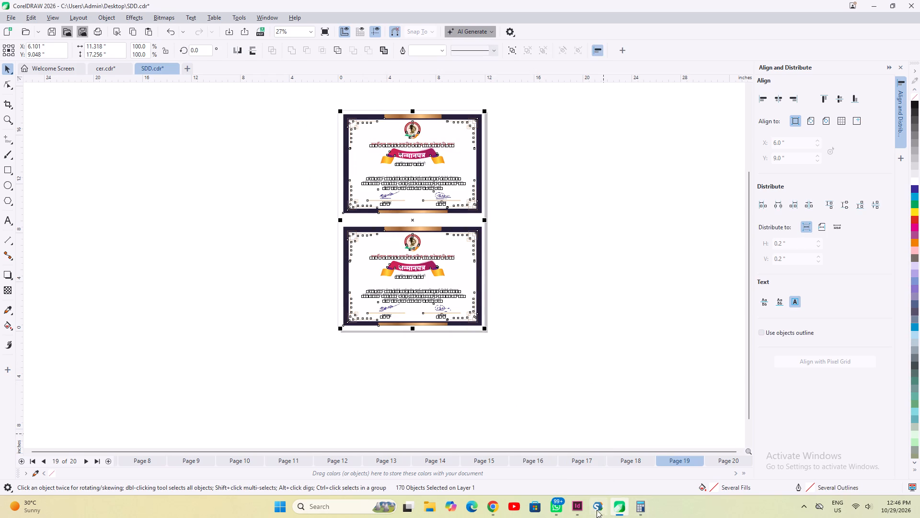
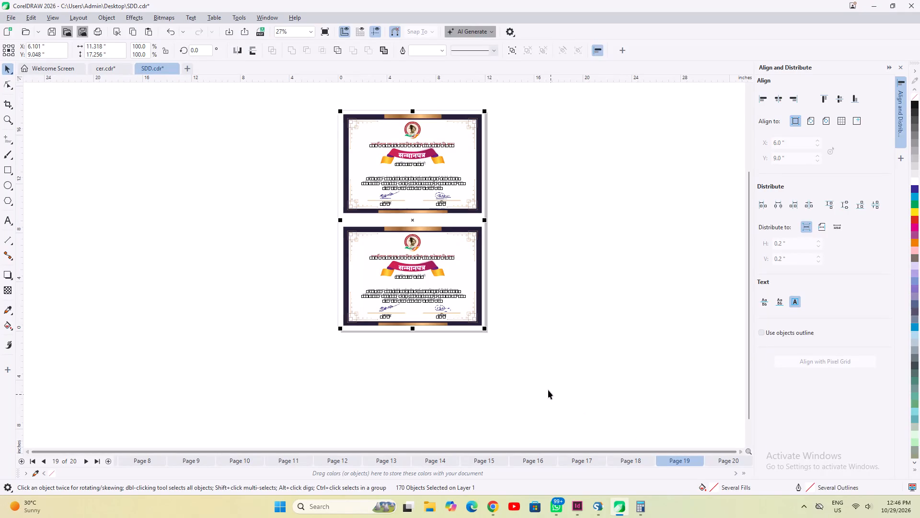
Deselect the certificate objects on page 19 and switch to Calculator.
left_click(611, 405)
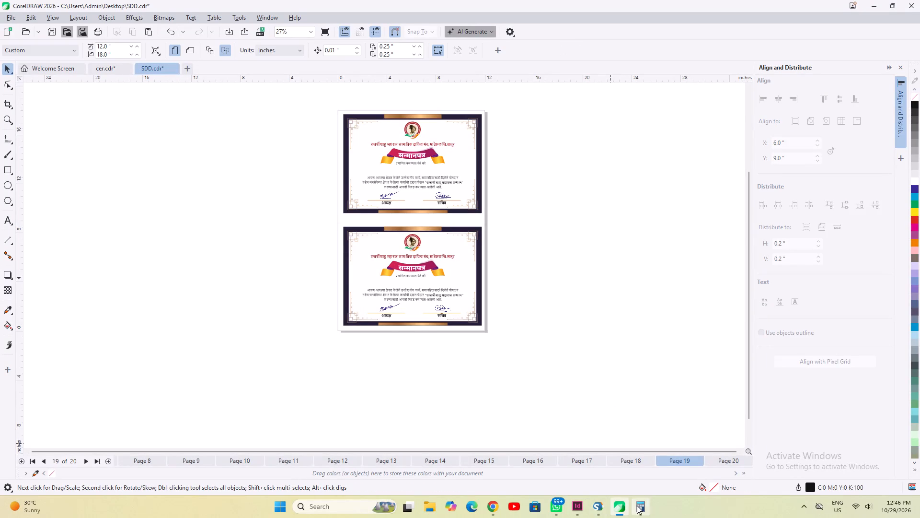
left_click(640, 510)
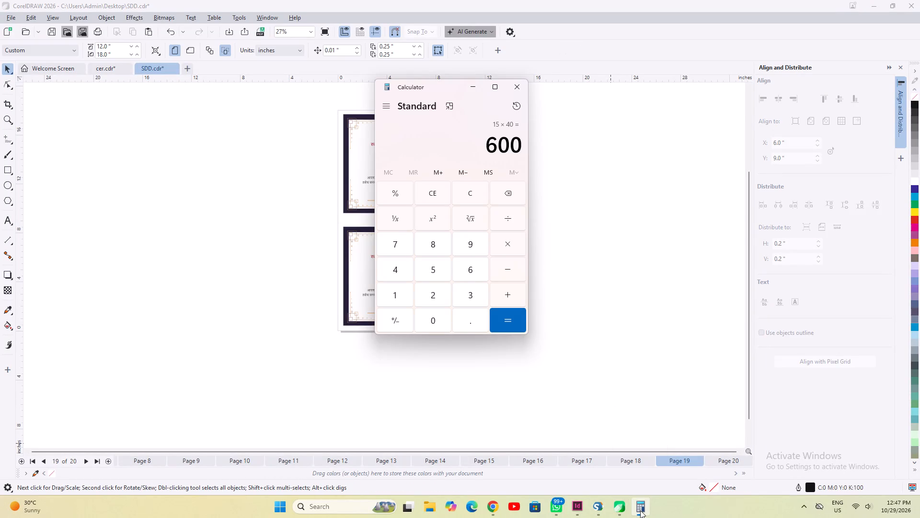
Return from Calculator to CorelDRAW and group each certificate's objects on page 19 separately, the lower certificate first and the upper one second.
left_click(473, 89)
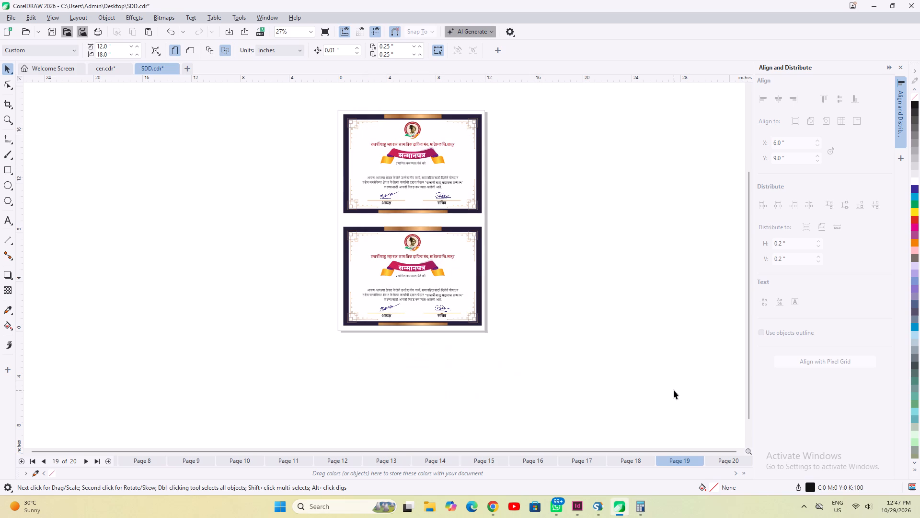
left_click_drag(597, 406, 327, 272)
left_click_drag(327, 272, 272, 213)
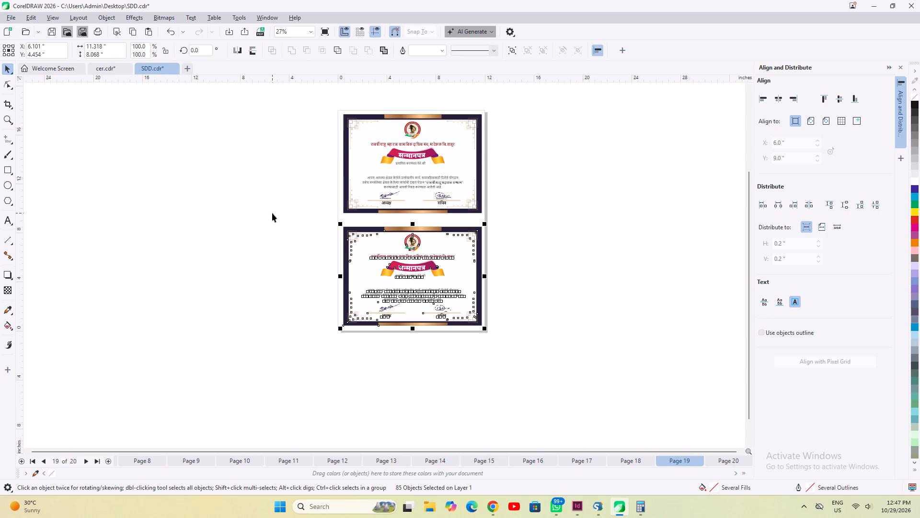
key("ctrl+g")
left_click_drag(323, 100, 446, 177)
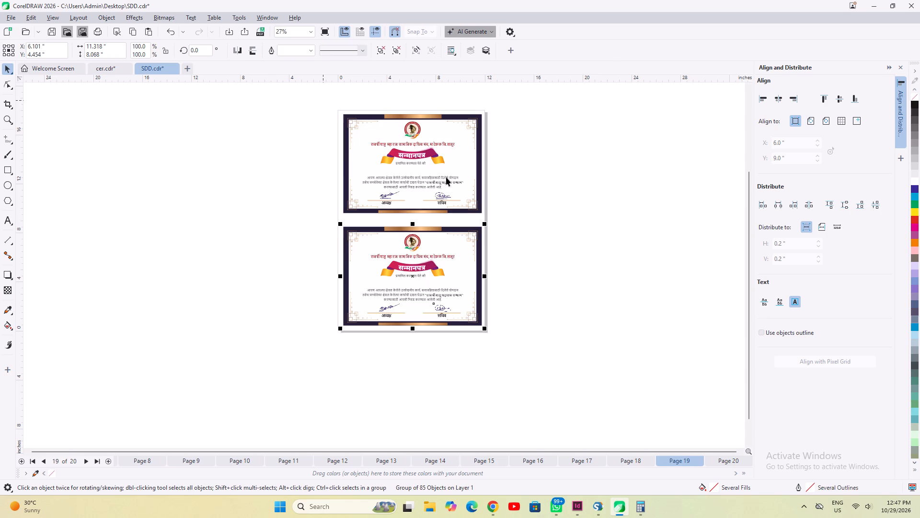
left_click_drag(446, 177, 515, 228)
key("ctrl+g")
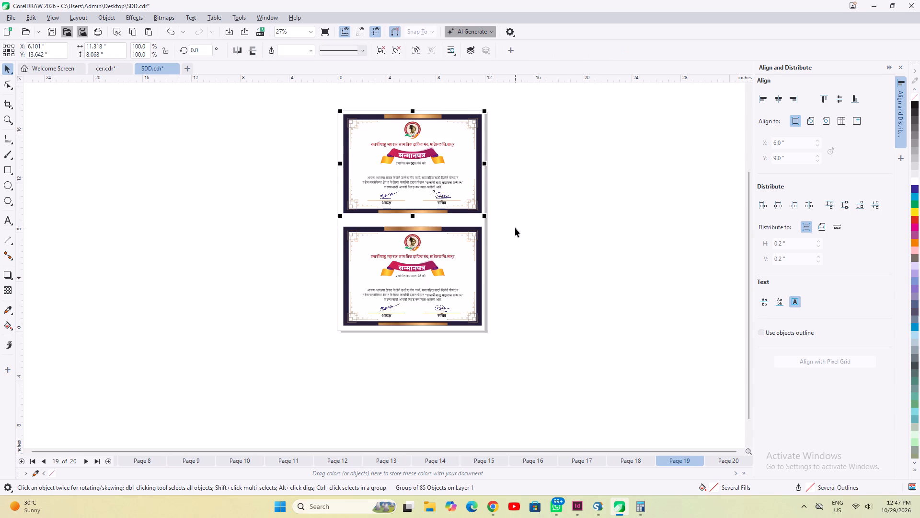
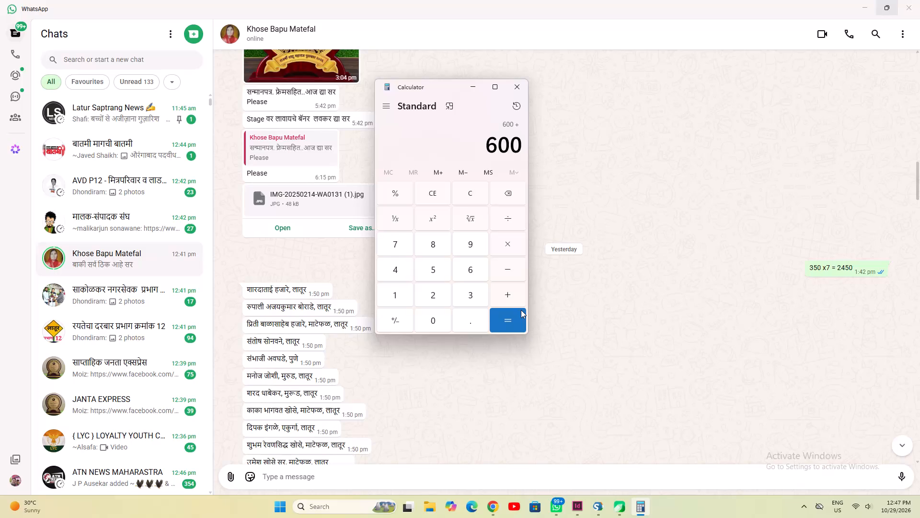
Add 2450 to the pending 600 and calculate the total.
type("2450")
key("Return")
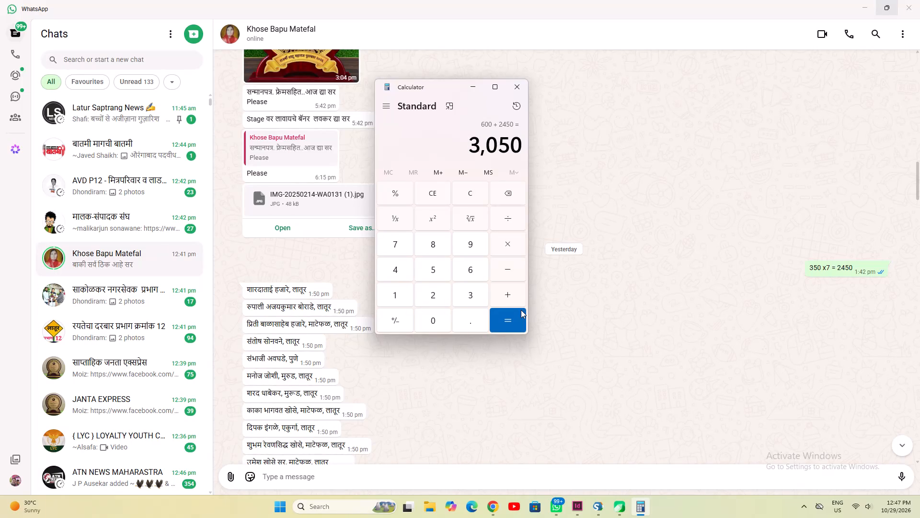
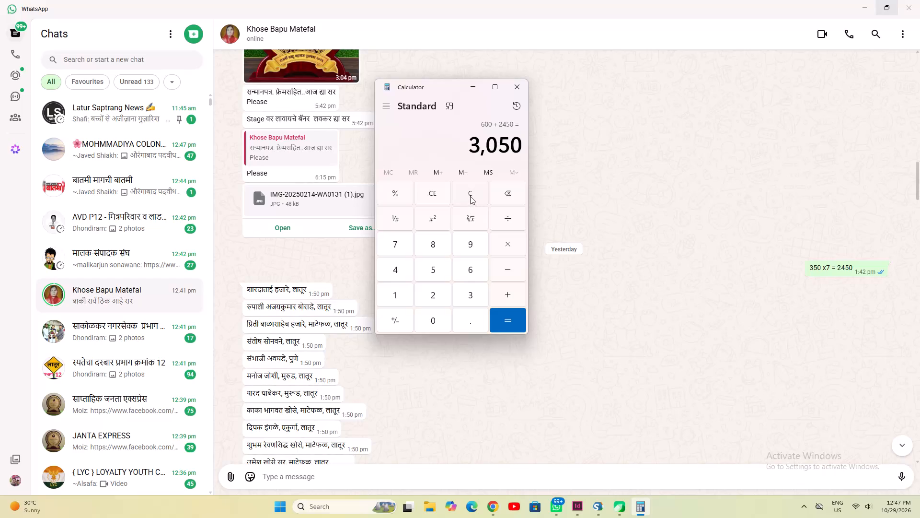
Clear the finished addition from the calculator so a fresh calculation can start.
left_click(470, 196)
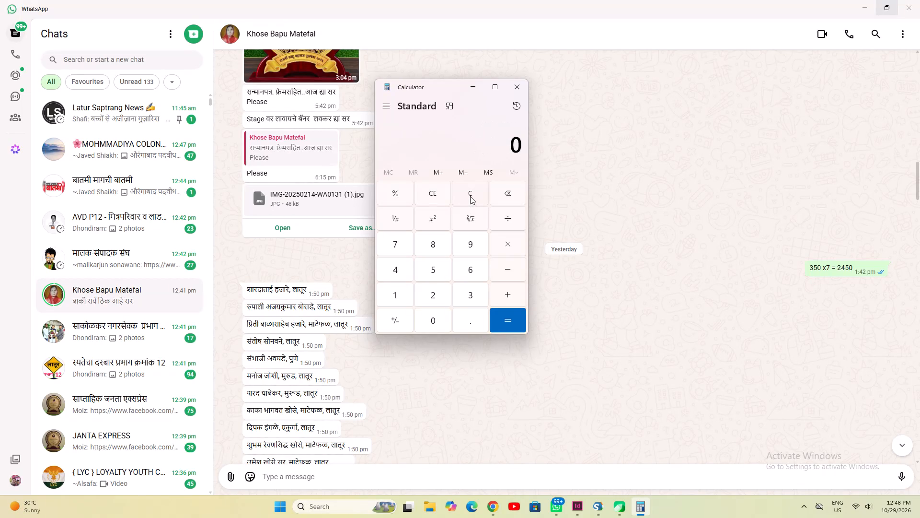
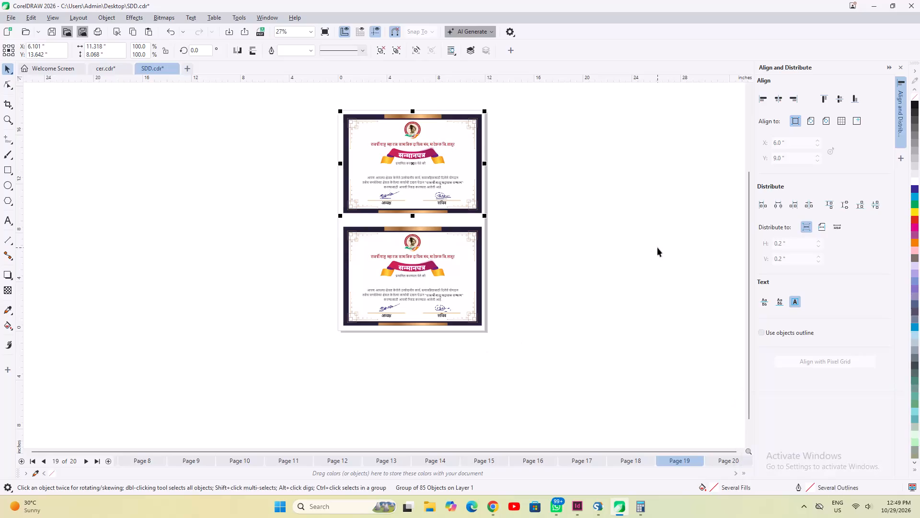
Check the certificates on pages 19 and 20 for recipient names, ending on page 20.
left_click(657, 244)
left_click(725, 456)
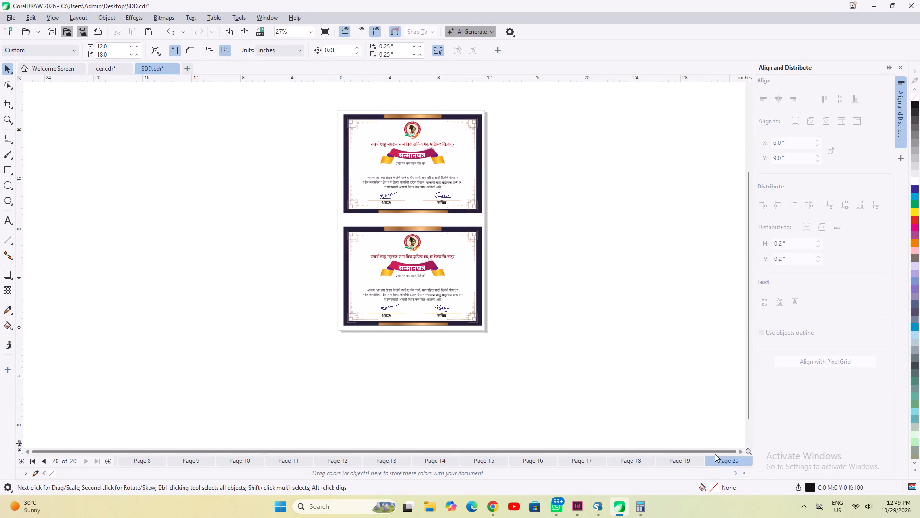
left_click(728, 465)
left_click(687, 461)
left_click(563, 326)
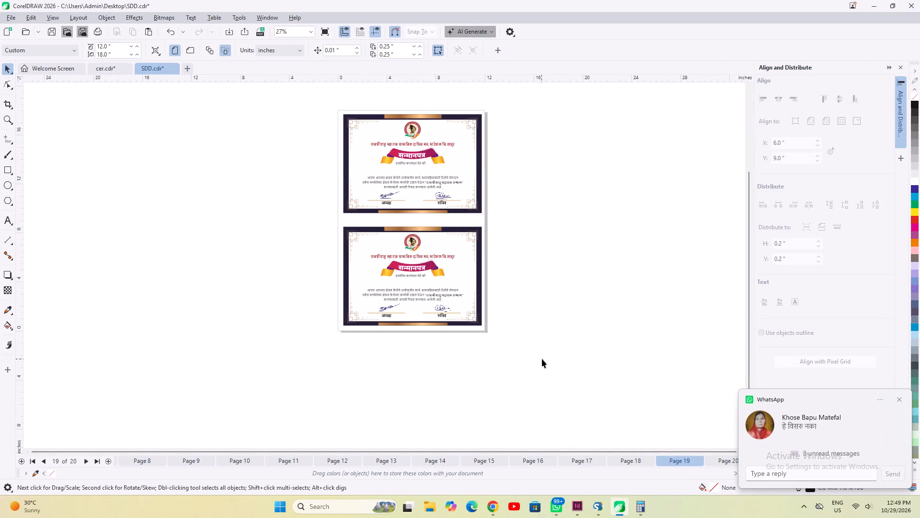
left_click(381, 364)
key("Page_Down")
key("Page_Down")
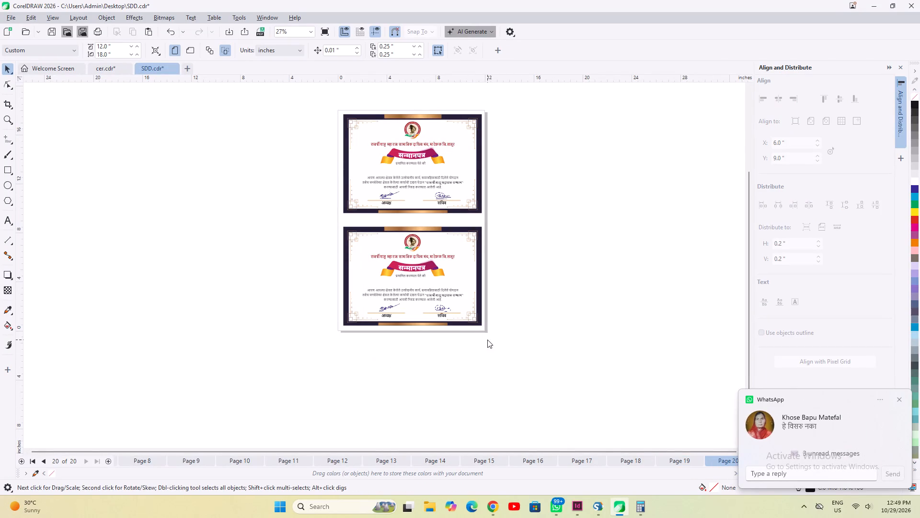
left_click(535, 337)
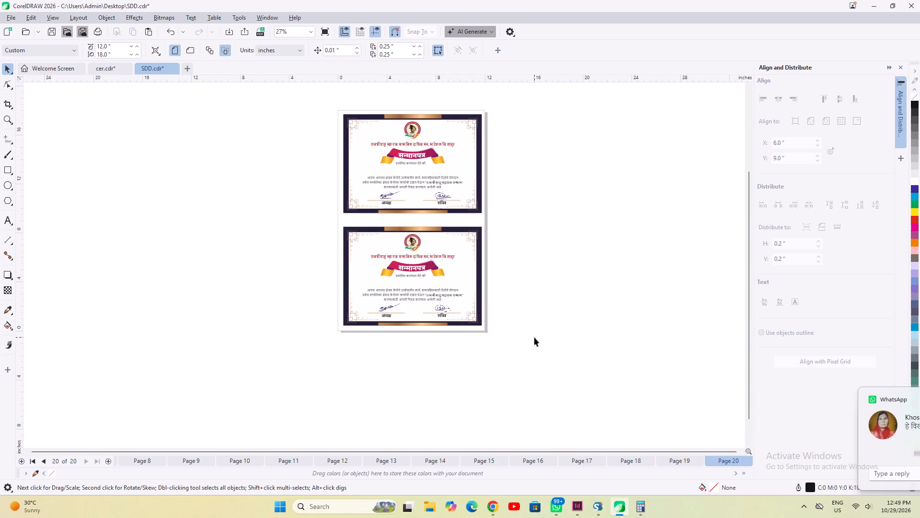
Review the certificates backwards from page 20 to page 13, leaving nothing selected on page 13.
key("Page_Up")
key("Page_Up")
key("Page_Up")
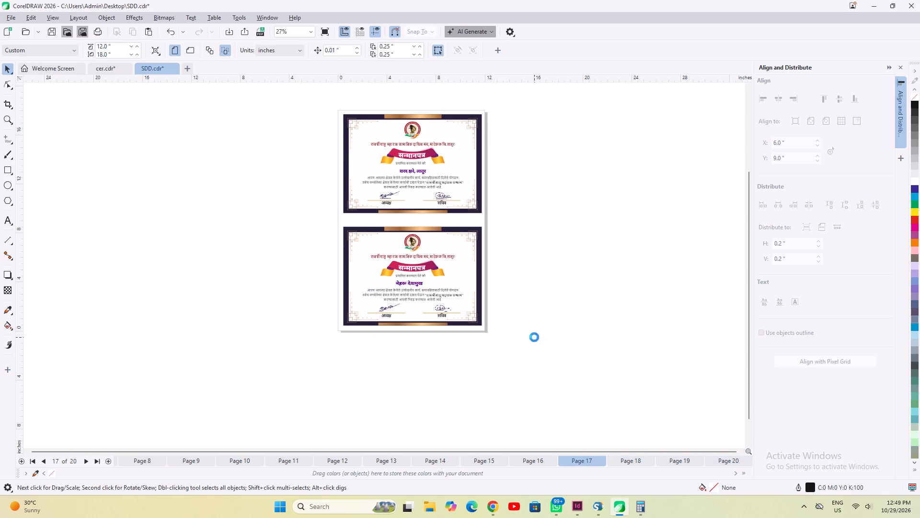
key("Page_Up")
key("Page_Up")
key("Page_Up")
key("Page_Up")
left_click(556, 181)
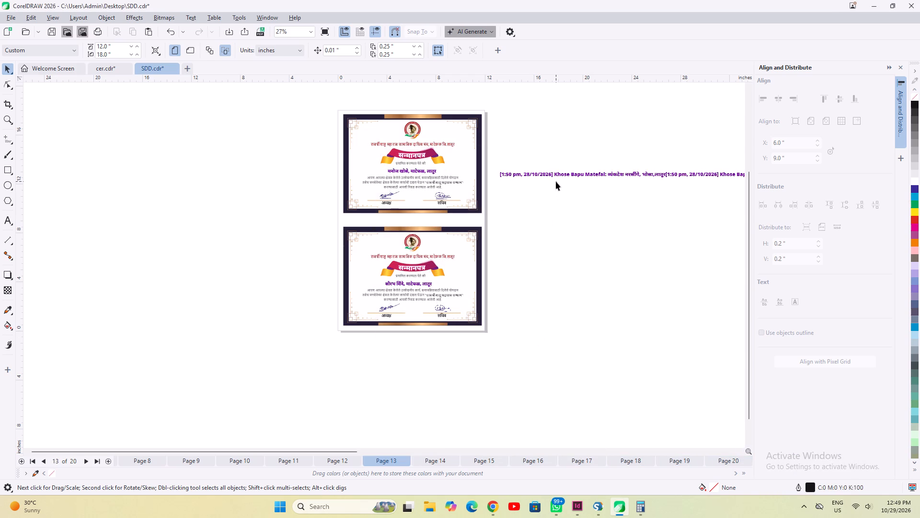
left_click(559, 336)
Open the export dialog for the certificate document from page 13.
key("ctrl+e")
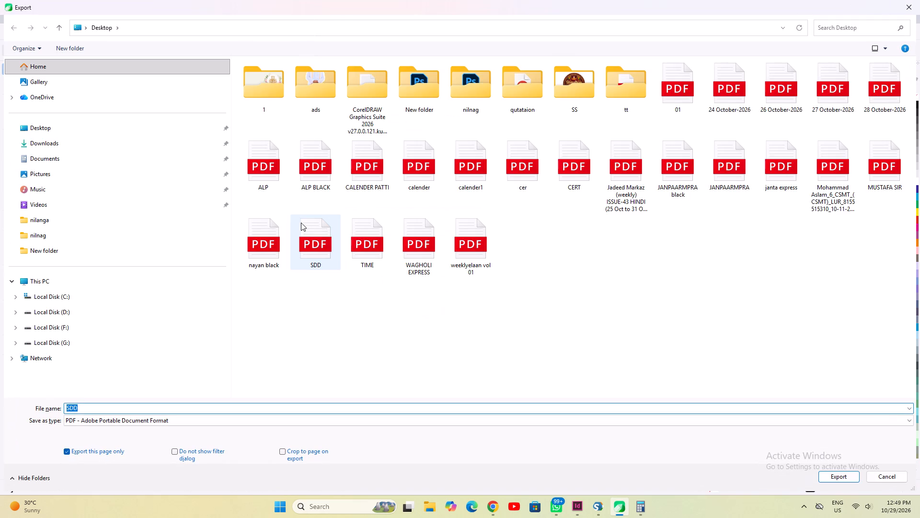
Name the PDF export file certificate and save it to the desktop.
type("cer")
type("tifica")
type("te")
key("Return")
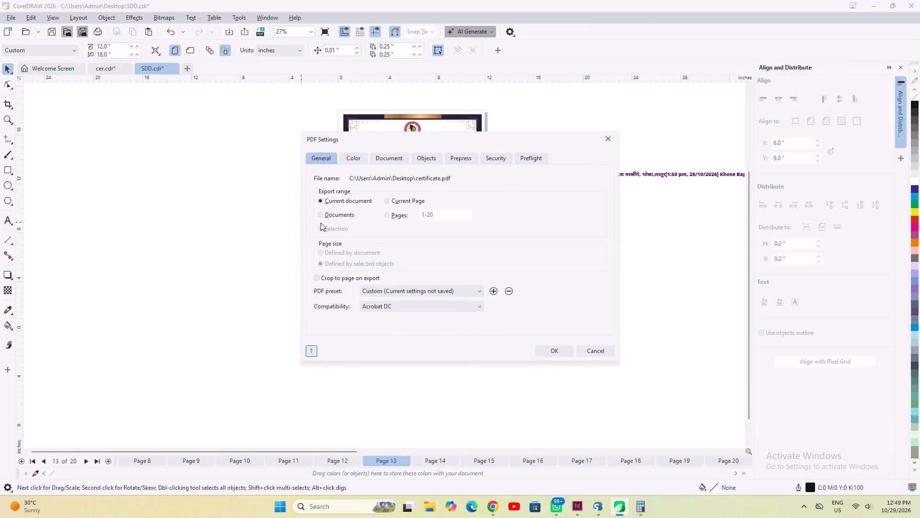
Export the PDF with the output color set to CMYK and all text exported as curves.
left_click(348, 156)
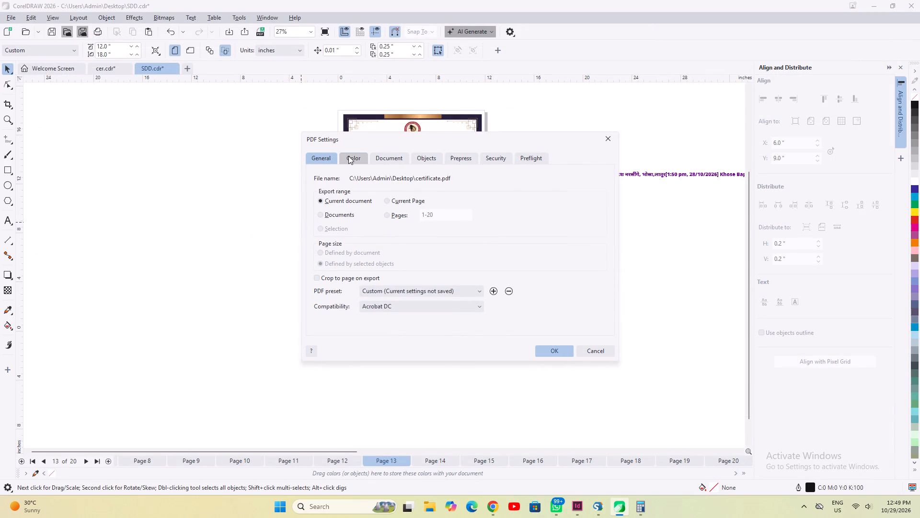
left_click(421, 208)
left_click(425, 233)
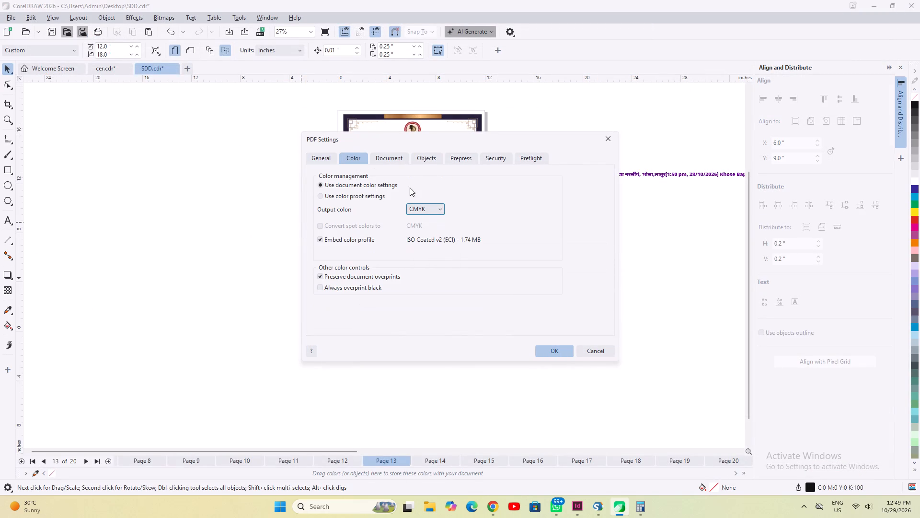
left_click(387, 157)
left_click(417, 156)
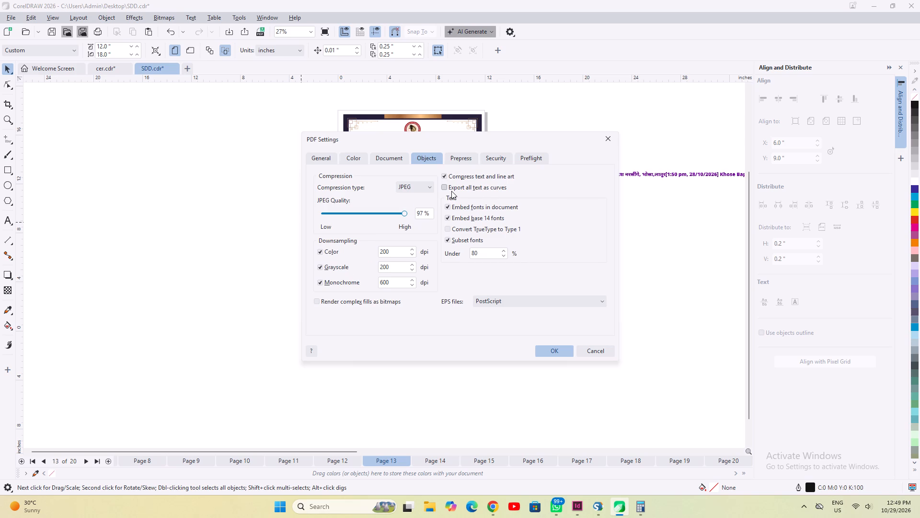
left_click(451, 191)
left_click(550, 354)
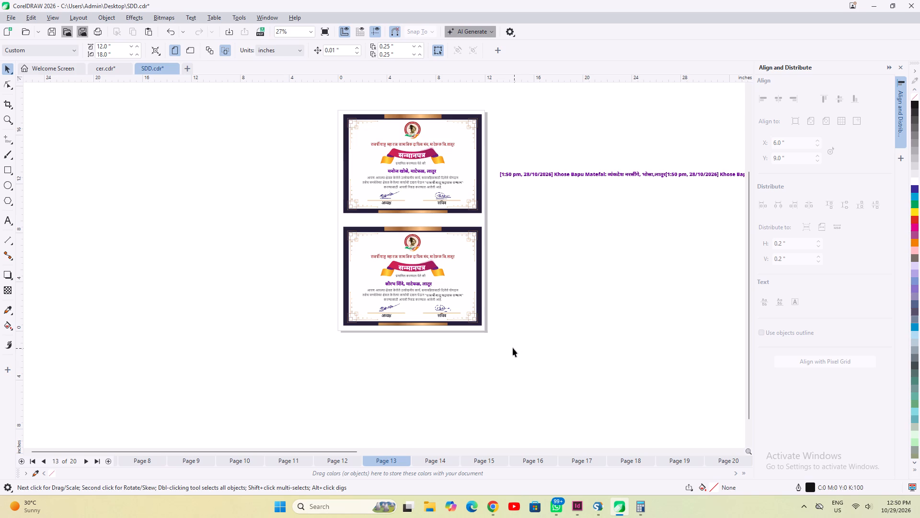
left_click(554, 349)
Minimise CorelDRAW to reach the desktop and refresh the desktop icons twice.
left_click(881, 4)
left_click(461, 259)
right_click(415, 194)
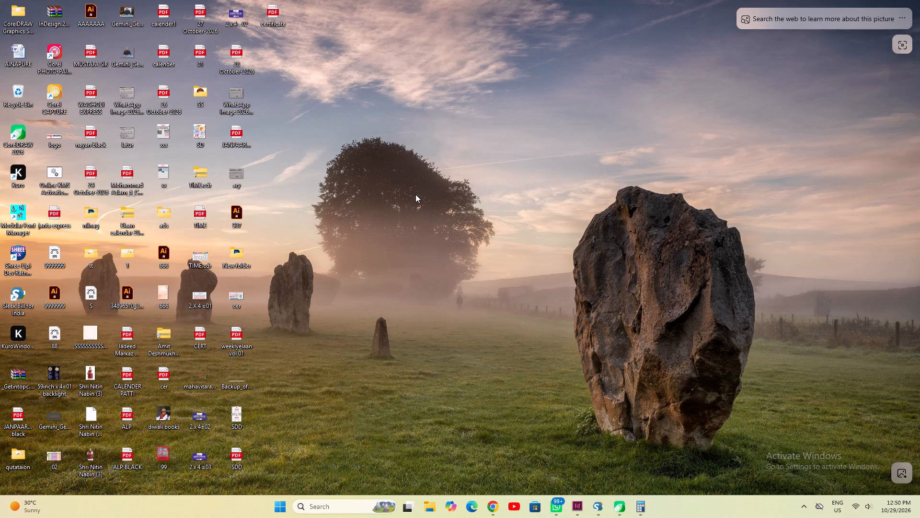
left_click(441, 237)
right_click(437, 218)
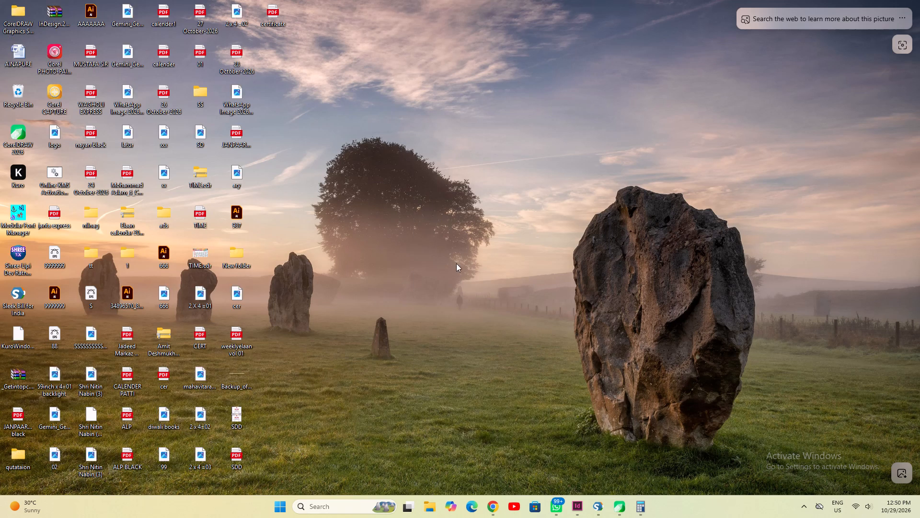
left_click(457, 257)
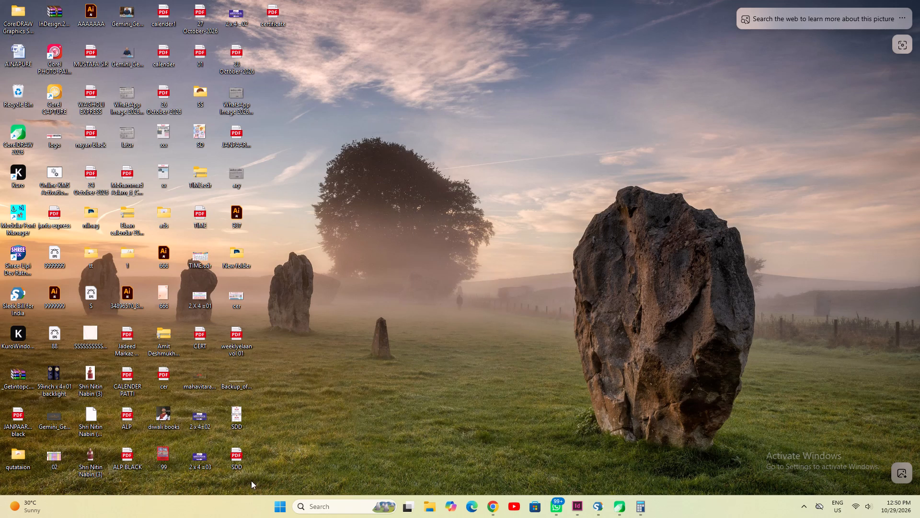
Open the SDD PDF from the desktop in Microsoft Edge.
left_click(234, 467)
left_click(234, 467)
left_click(234, 467)
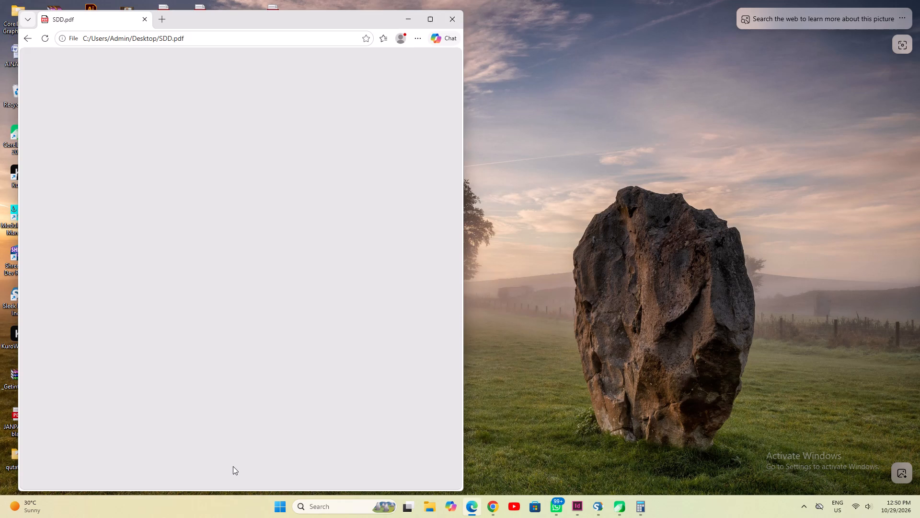
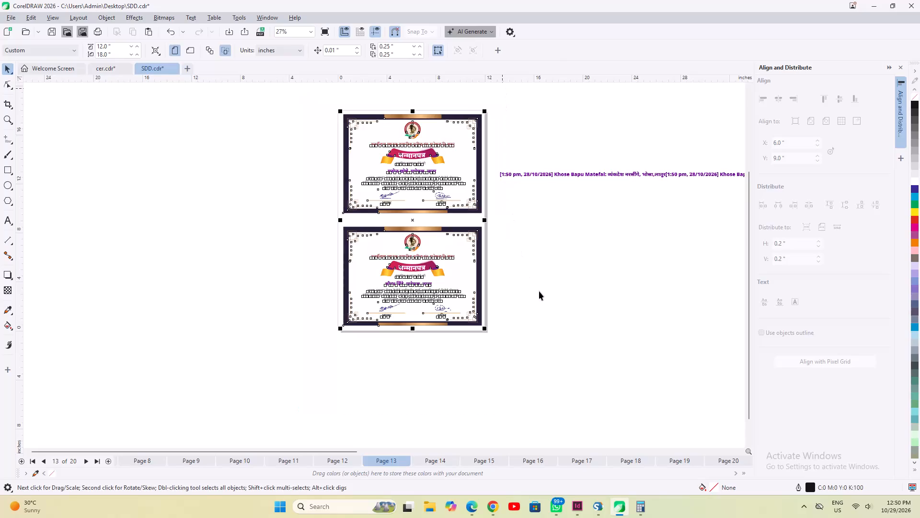
Close the SDD.cdr certificate document and save its changes.
left_click(176, 69)
left_click(417, 275)
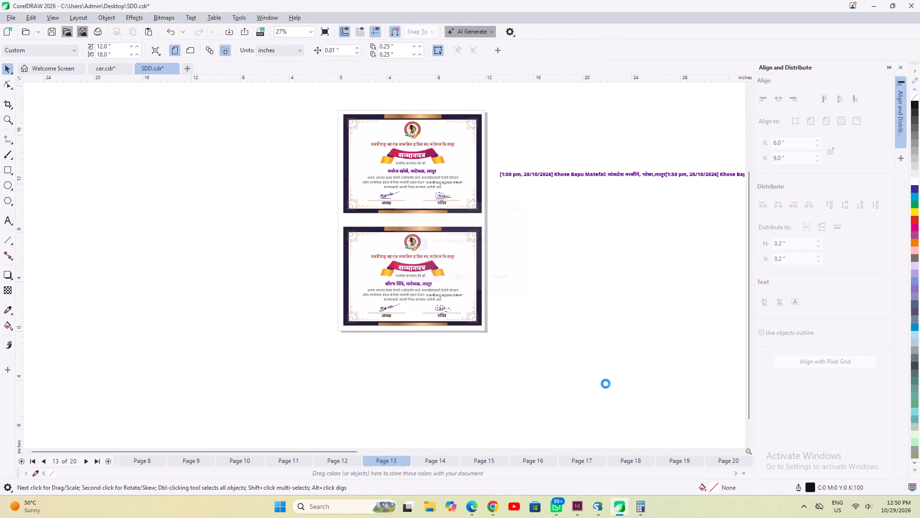
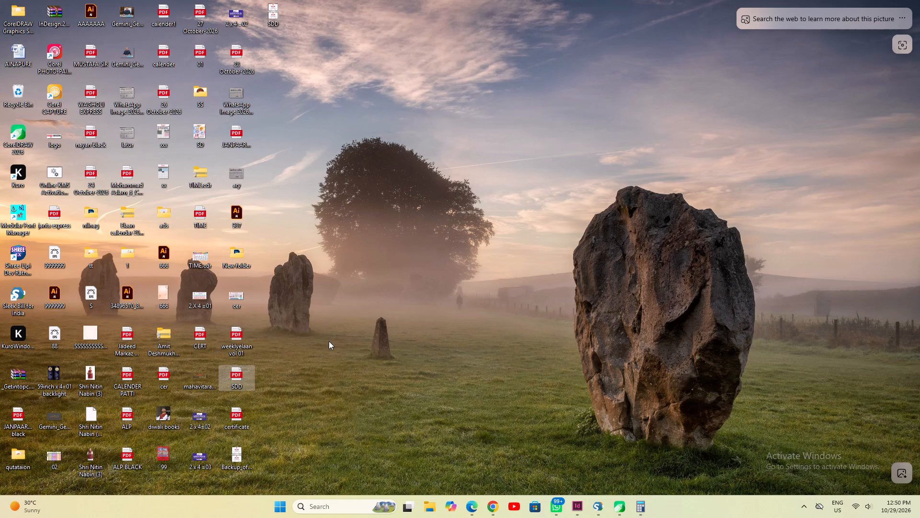
Open the exported certificate PDF from the desktop and look through its certificate pages, checking the recipient names and layout.
double_click(233, 420)
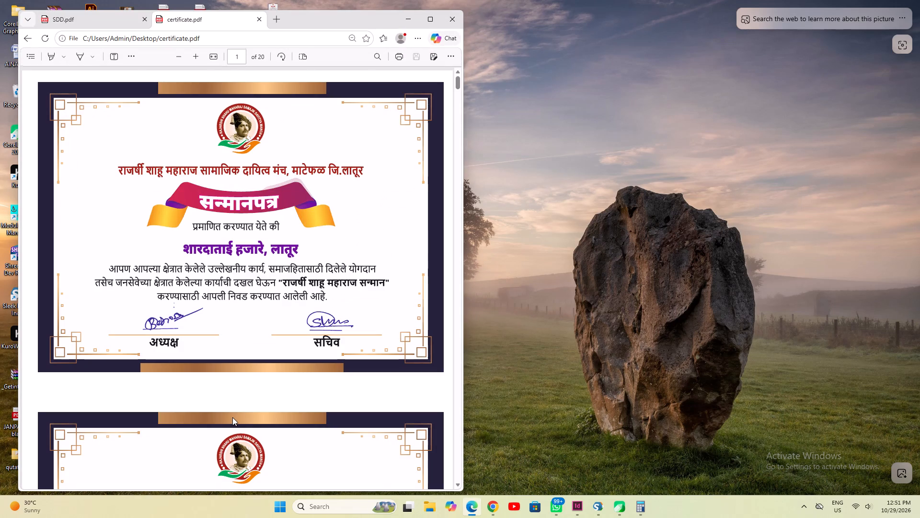
scroll(335, 263, "up", 3)
scroll(335, 261, "down", 2)
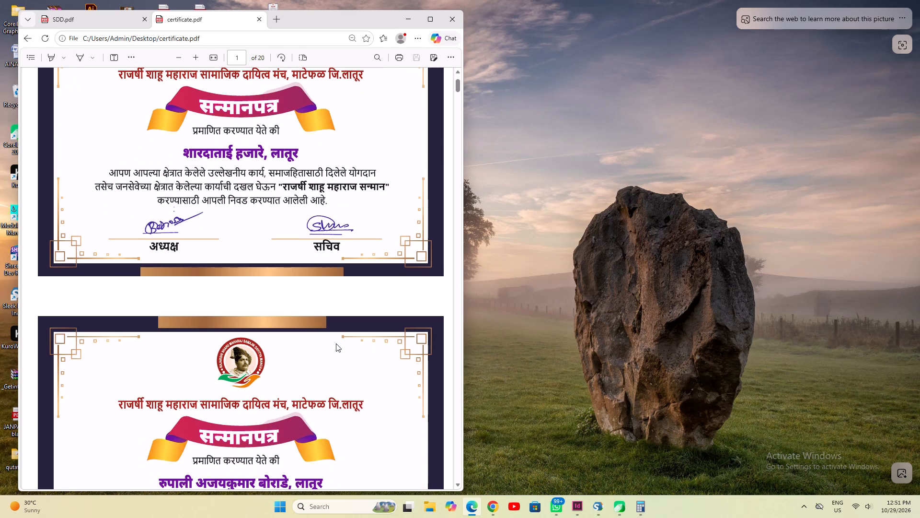
scroll(336, 343, "down", 7)
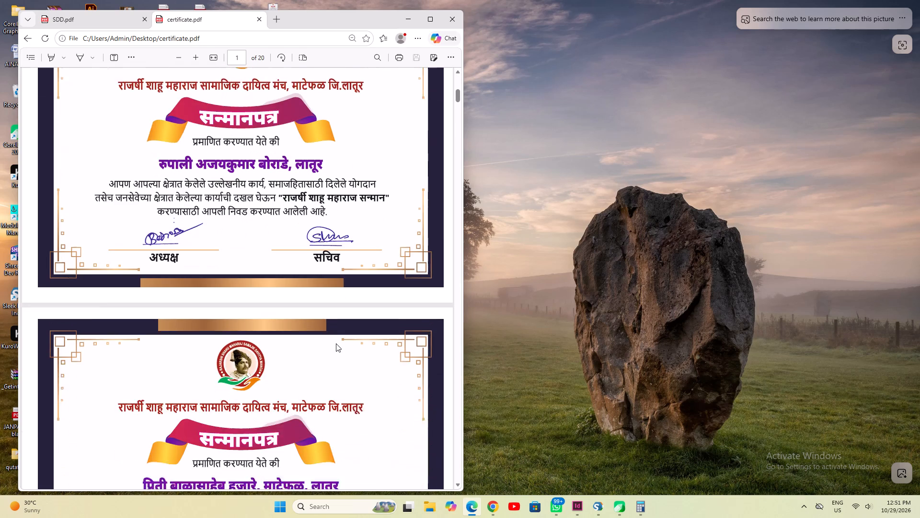
scroll(336, 343, "down", 15)
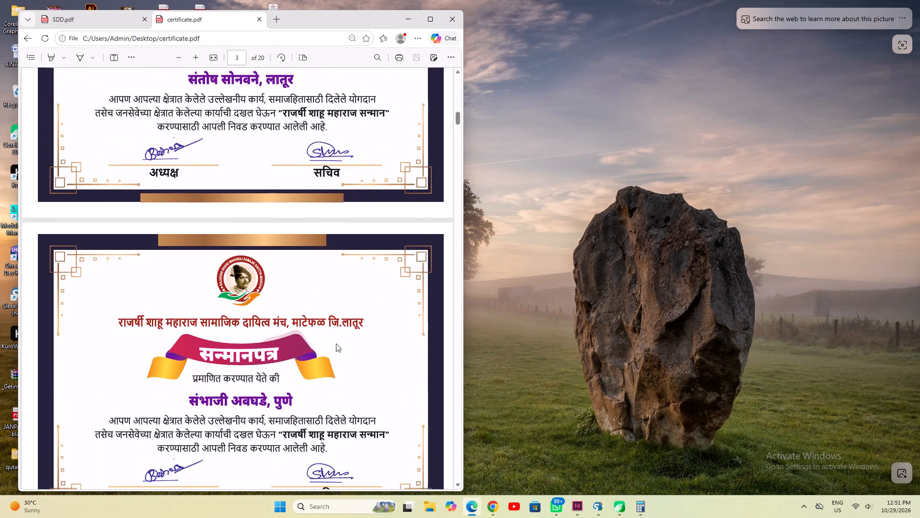
Check the remaining certificate pages through to the last page of certificate.pdf, and close the PDF viewer window.
scroll(336, 343, "down", 14)
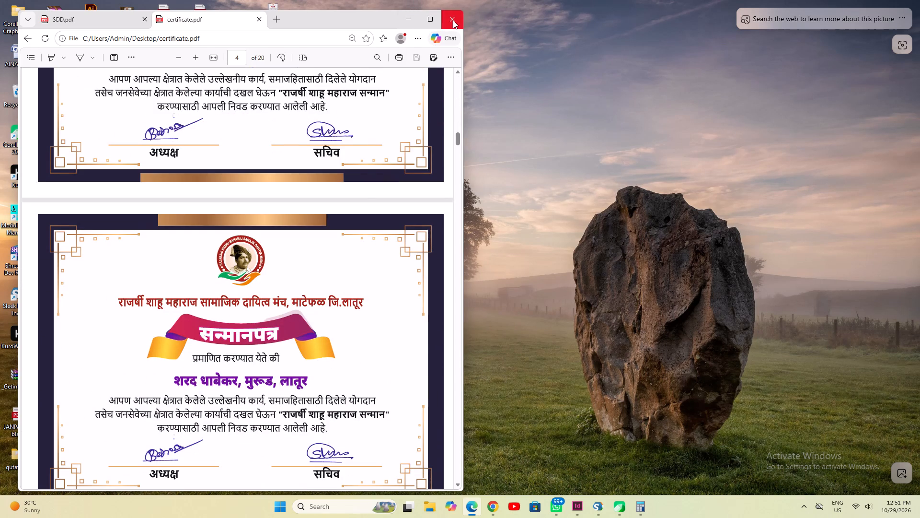
left_click_drag(458, 141, 449, 517)
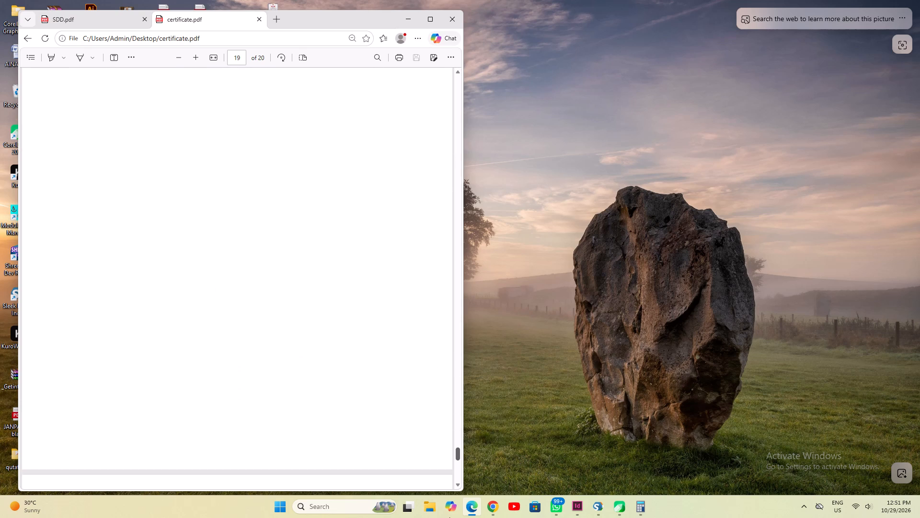
left_click_drag(449, 517, 450, 517)
scroll(337, 422, "down", 3)
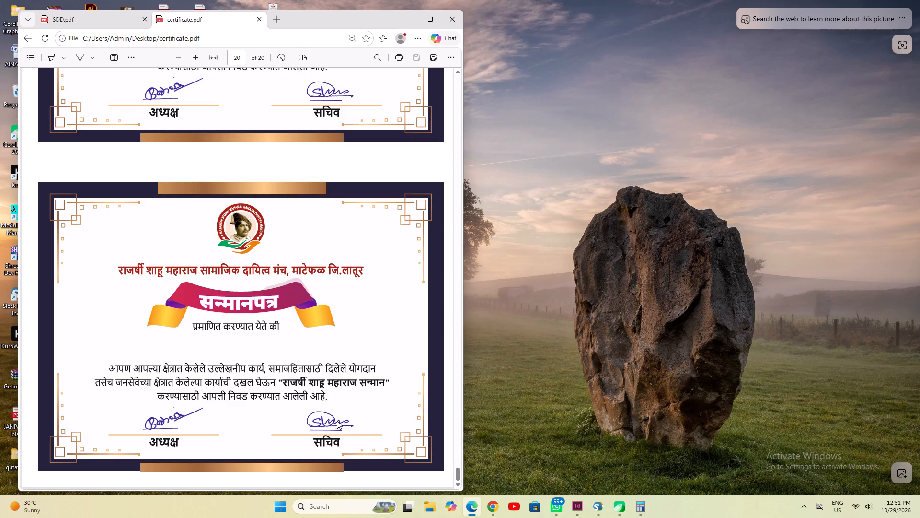